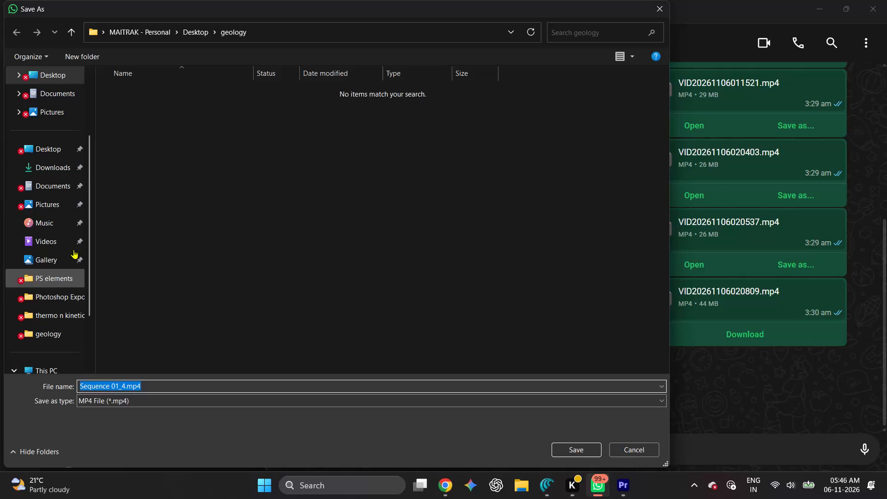
# Set the save location for Sequence 01_4.mp4 to the O+ Connect folder in the user profile's local Documents folder on Windows (C:).
pyautogui.click(59, 179)
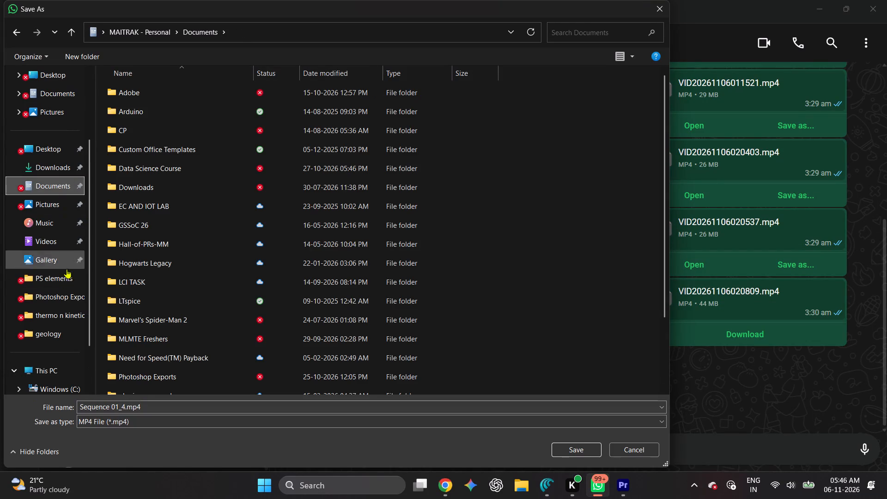
pyautogui.scroll(-1, 69, 361)
pyautogui.click(60, 335)
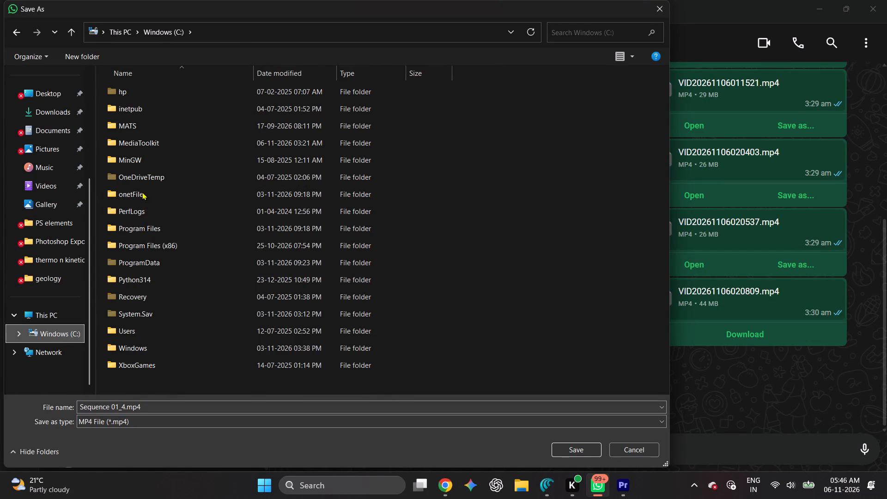
pyautogui.doubleClick(138, 335)
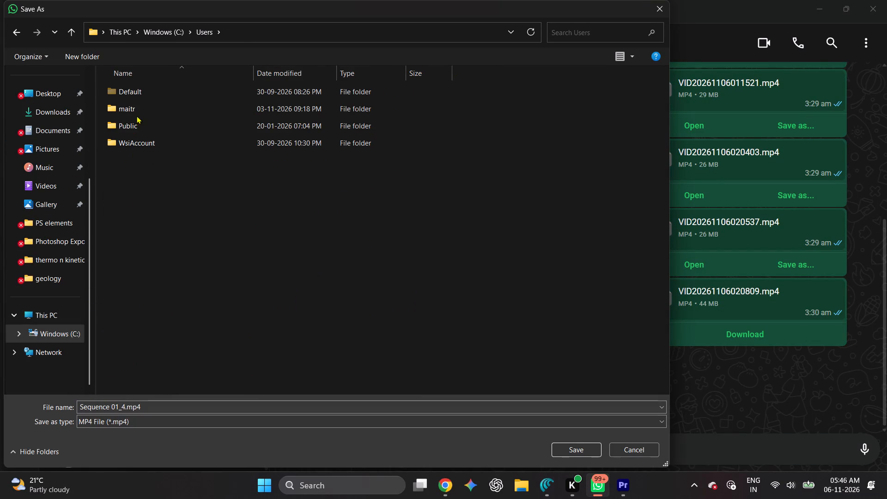
pyautogui.doubleClick(140, 109)
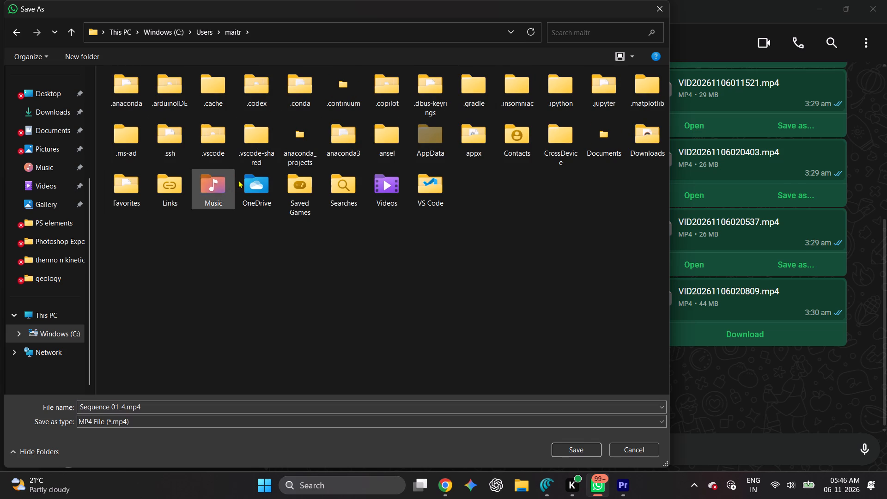
pyautogui.doubleClick(596, 132)
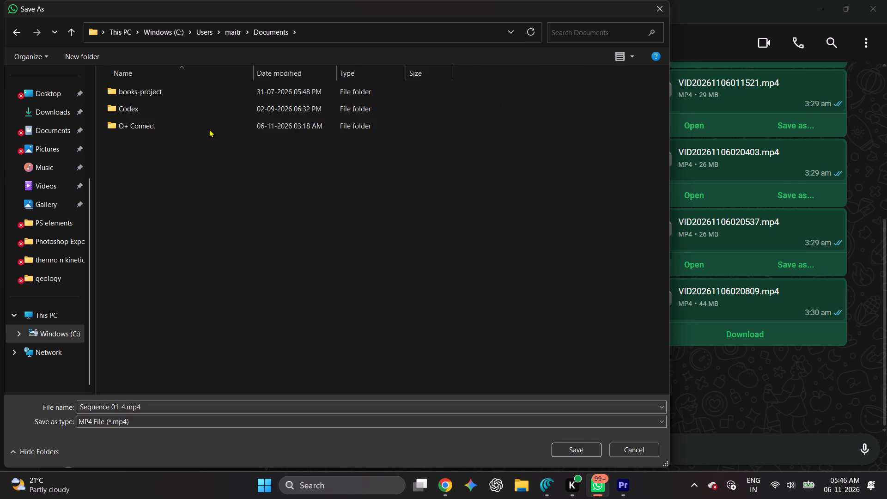
pyautogui.doubleClick(203, 126)
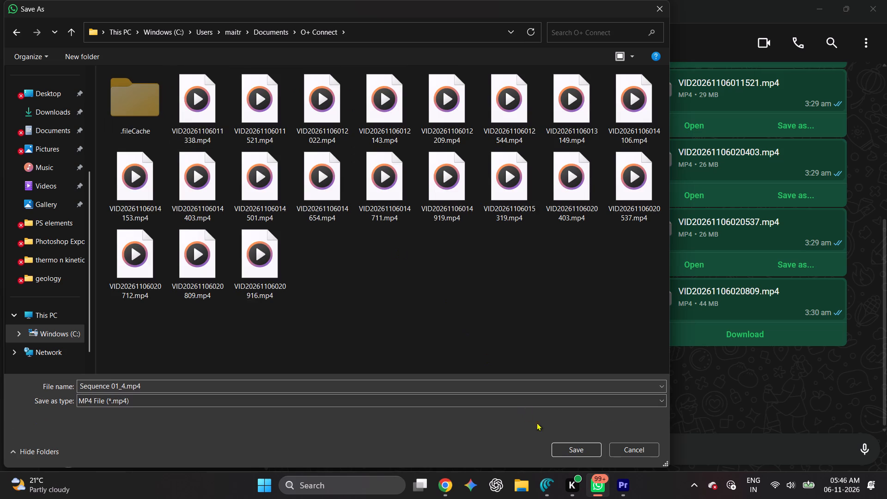
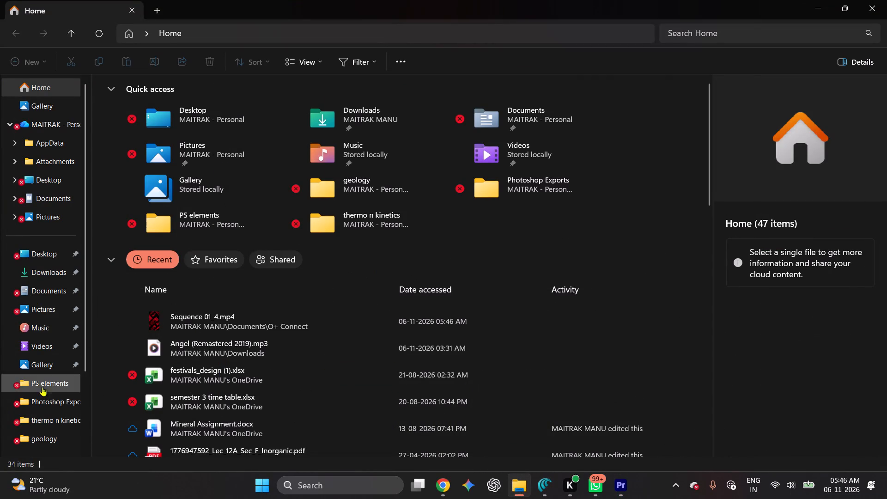
# In File Explorer, open the O+ Connect folder inside the user profile's local Documents folder on Windows (C:).
pyautogui.scroll(-4, 58, 422)
pyautogui.click(46, 399)
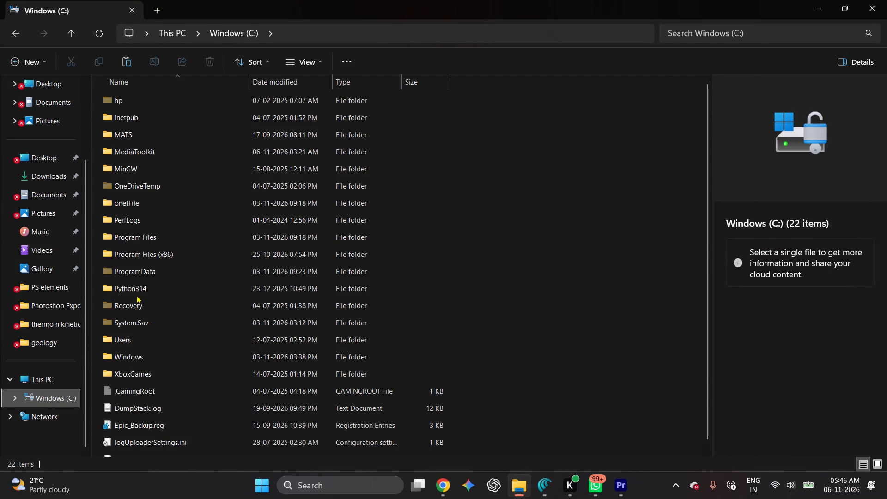
pyautogui.doubleClick(122, 343)
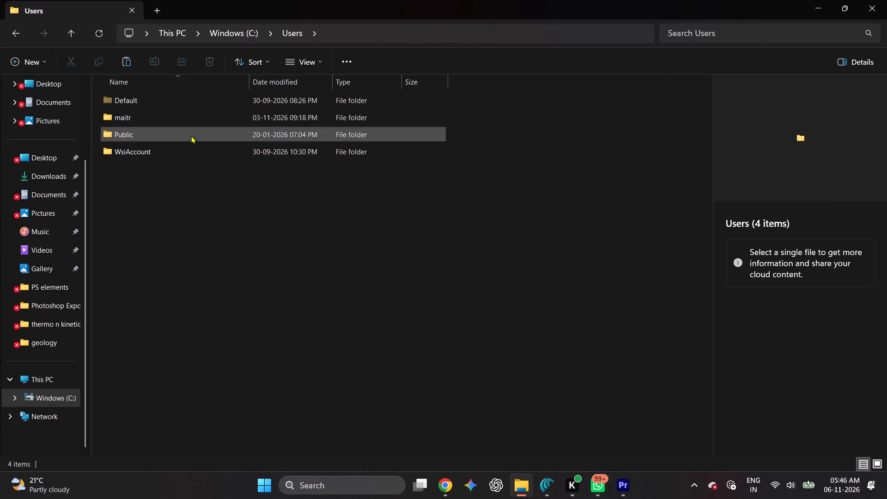
pyautogui.doubleClick(200, 121)
pyautogui.scroll(-2, 139, 384)
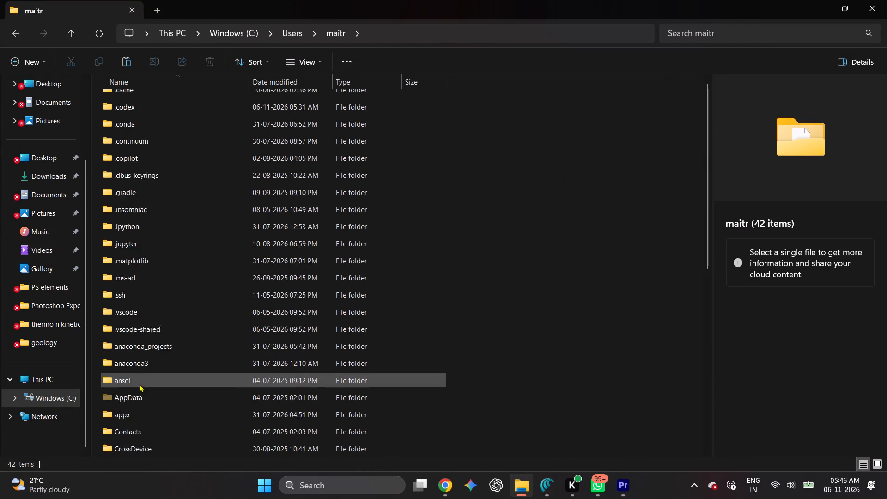
pyautogui.scroll(-1, 140, 384)
pyautogui.doubleClick(157, 362)
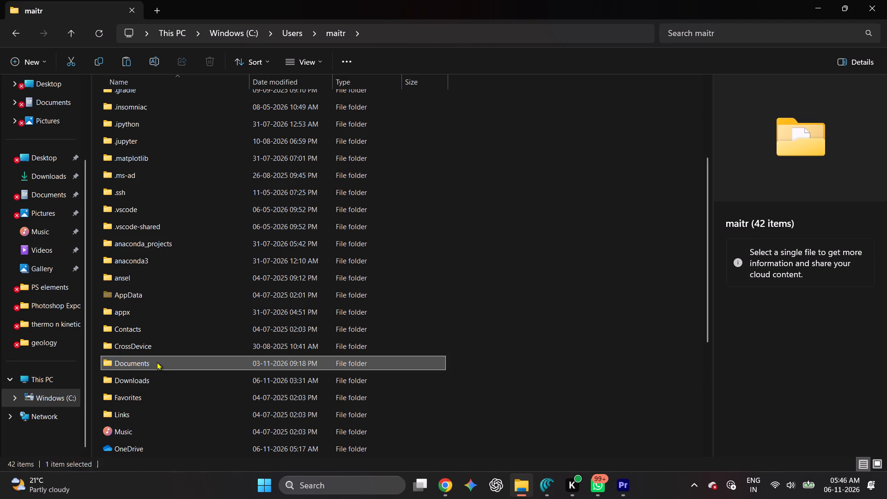
pyautogui.doubleClick(190, 135)
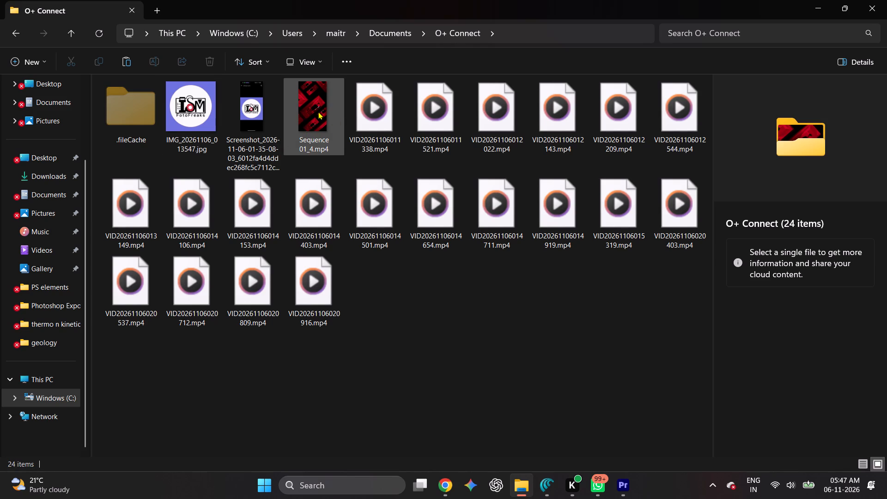
# Import Sequence 01_4.mp4 from the O+ Connect folder into the Door Loop project bin in Adobe Premiere.
pyautogui.moveTo(318, 111); pyautogui.dragTo(620, 498)
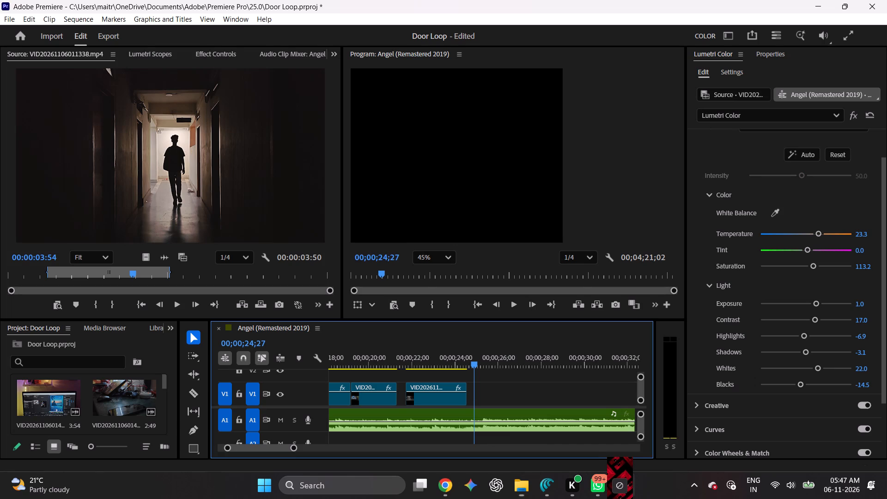
pyautogui.moveTo(620, 498); pyautogui.dragTo(622, 498)
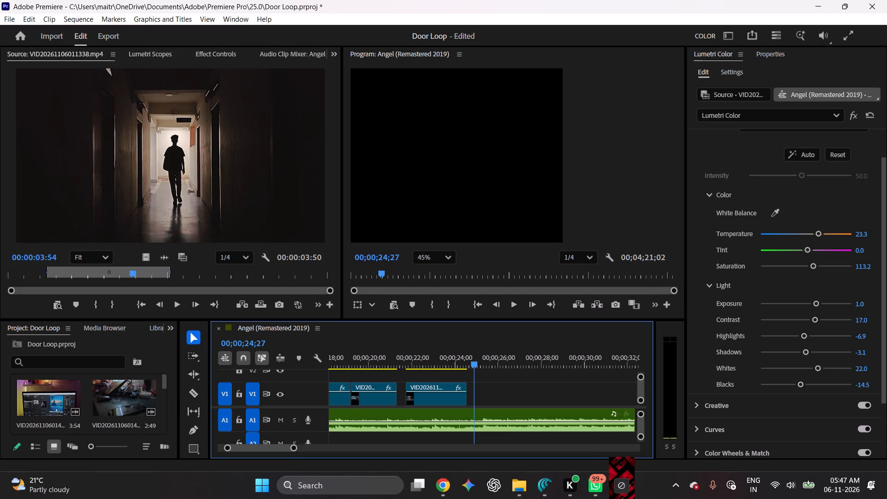
pyautogui.moveTo(622, 498); pyautogui.dragTo(74, 378)
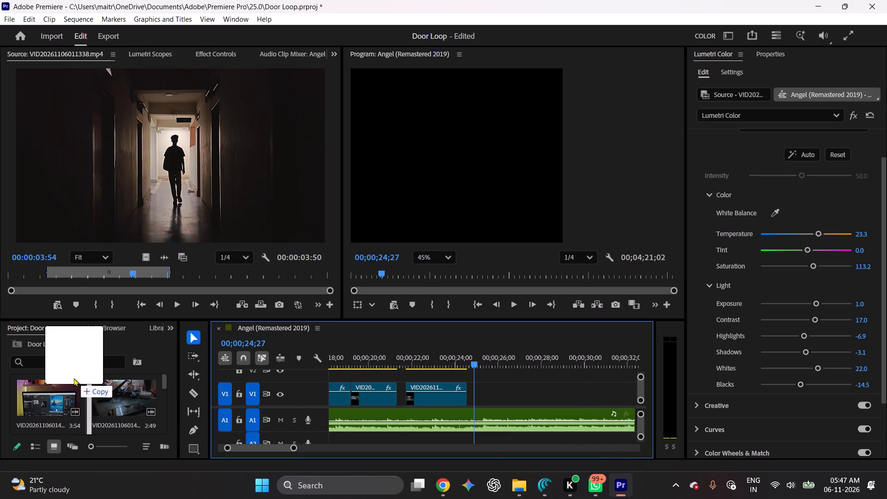
pyautogui.moveTo(74, 378); pyautogui.dragTo(485, 426)
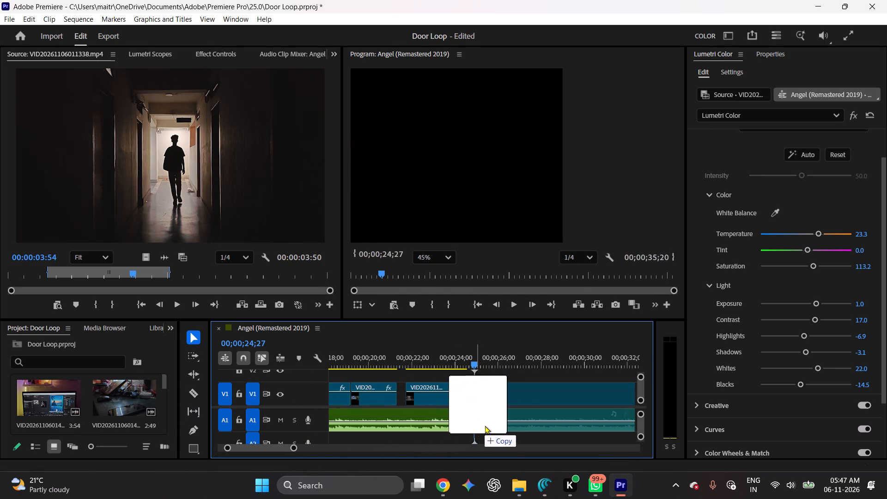
pyautogui.moveTo(485, 426); pyautogui.dragTo(332, 390)
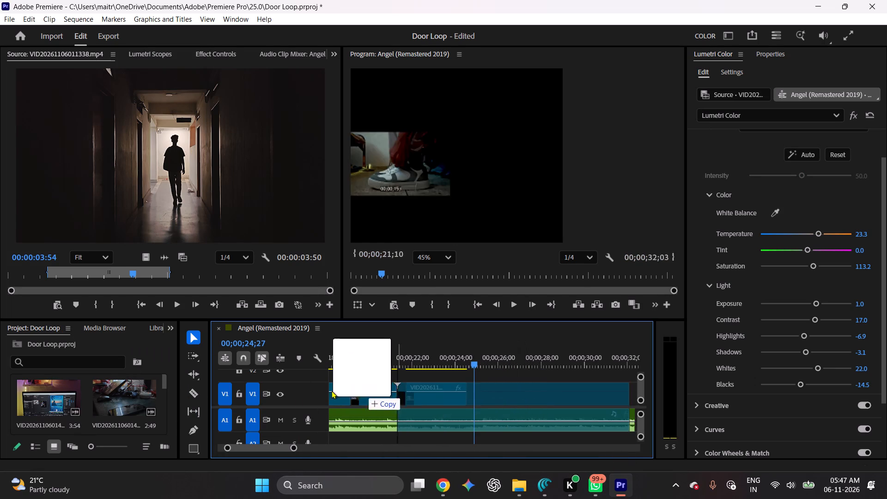
pyautogui.moveTo(332, 390); pyautogui.dragTo(88, 410)
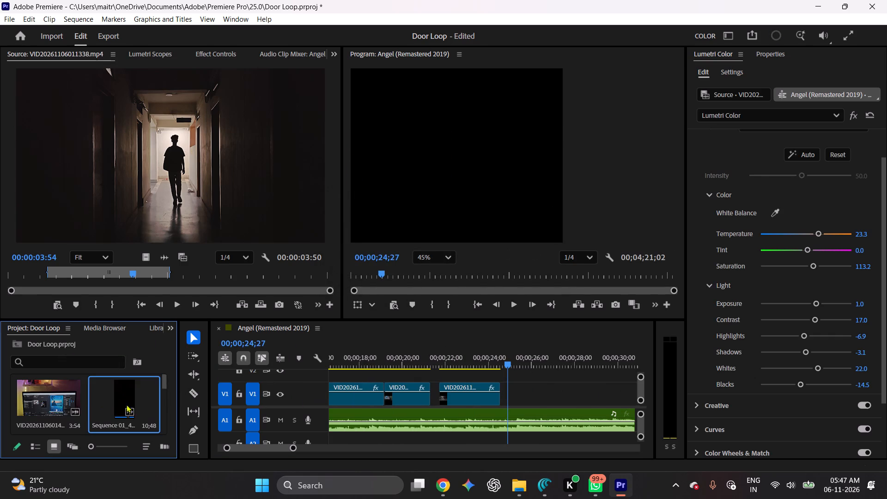
# Load Sequence 01_4.mp4 into the Source monitor and play it through.
pyautogui.click(114, 399)
pyautogui.doubleClick(114, 399)
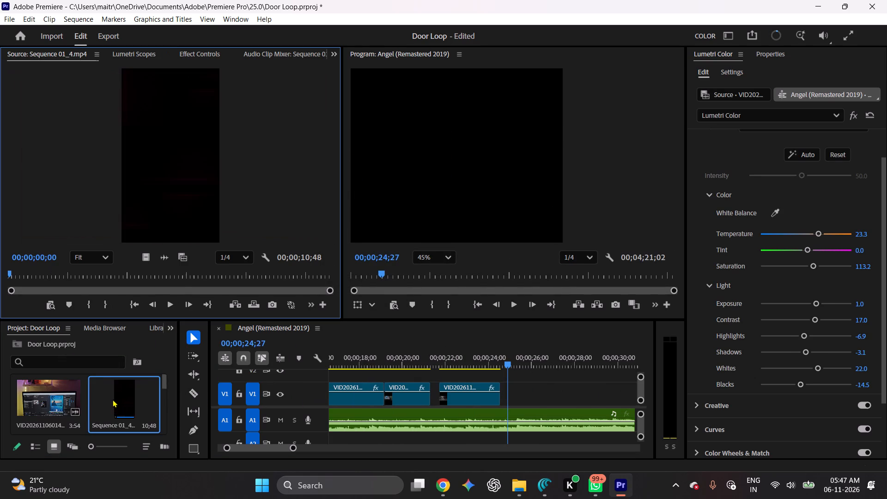
pyautogui.click(167, 306)
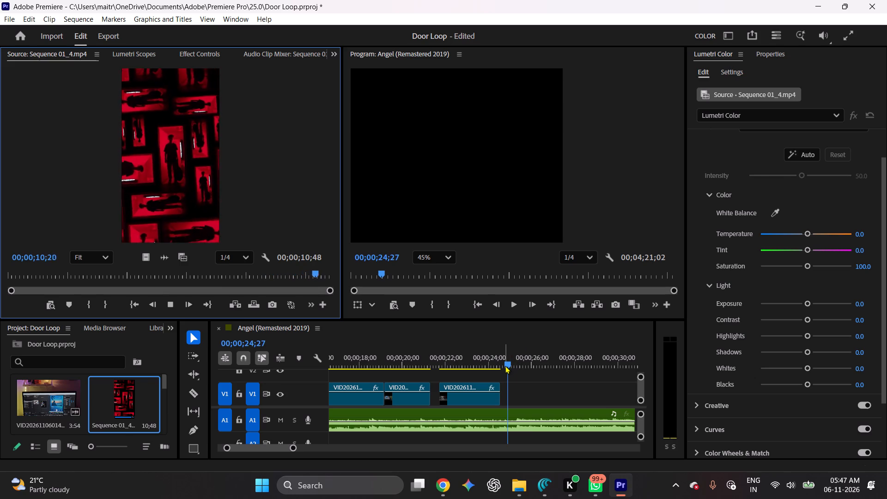
# Scrub and replay the music around the end of the last V1 clip to find the cue for the next clip.
pyautogui.moveTo(505, 365); pyautogui.dragTo(503, 366)
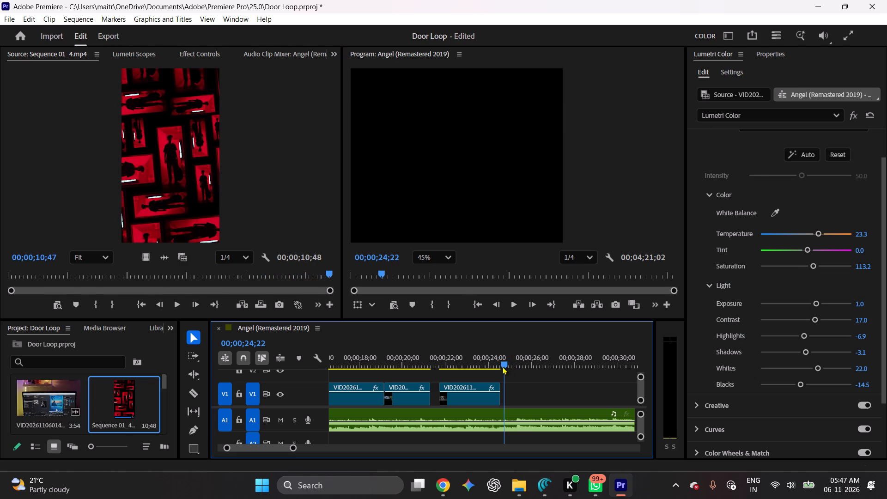
pyautogui.moveTo(503, 366); pyautogui.dragTo(510, 366)
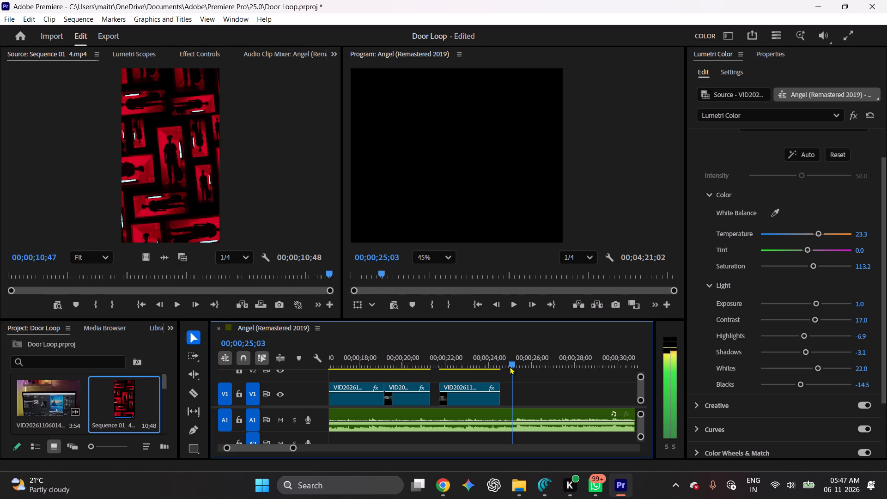
pyautogui.moveTo(510, 366); pyautogui.dragTo(518, 366)
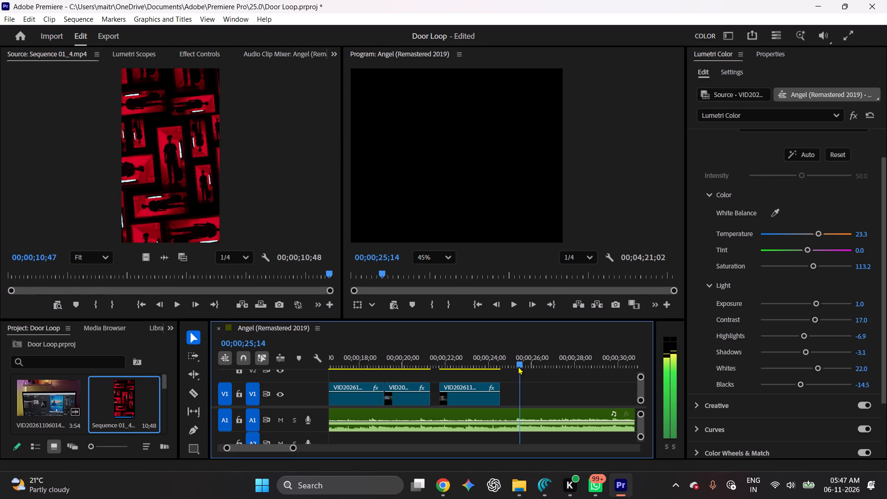
pyautogui.moveTo(518, 366); pyautogui.dragTo(452, 379)
pyautogui.click(509, 298)
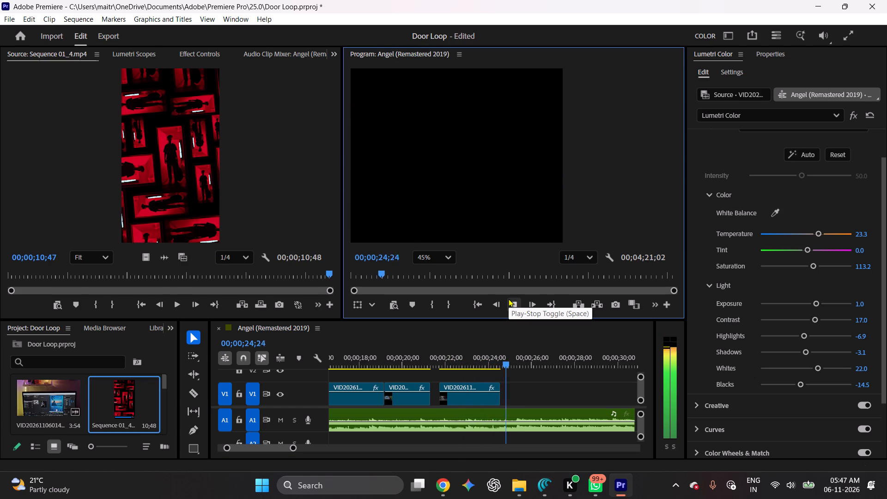
pyautogui.click(509, 298)
pyautogui.moveTo(517, 362); pyautogui.dragTo(497, 365)
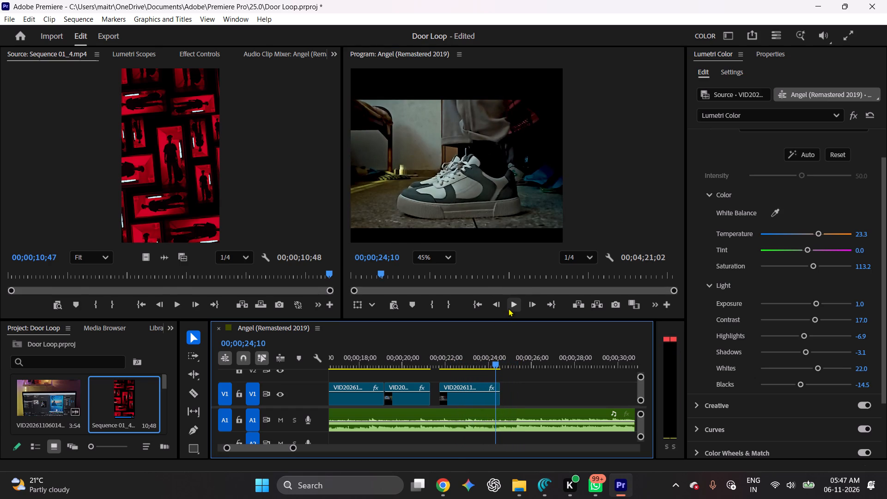
pyautogui.click(509, 308)
pyautogui.click(509, 308)
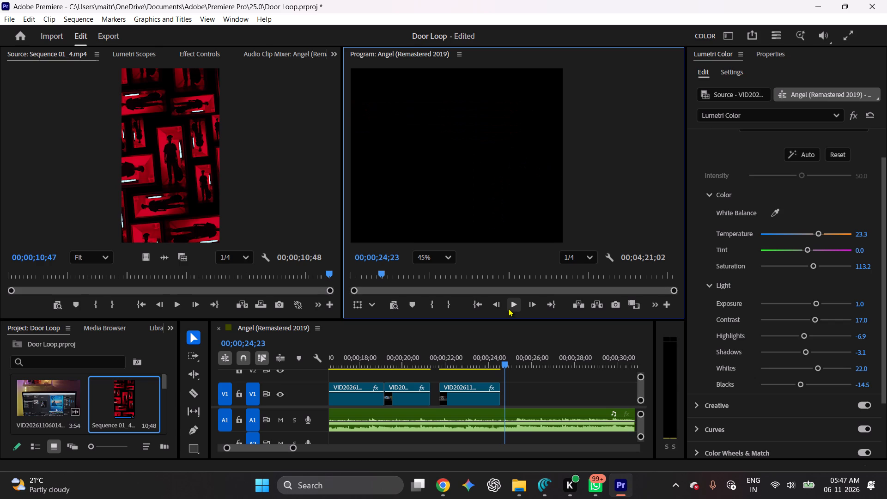
pyautogui.moveTo(504, 364); pyautogui.dragTo(492, 364)
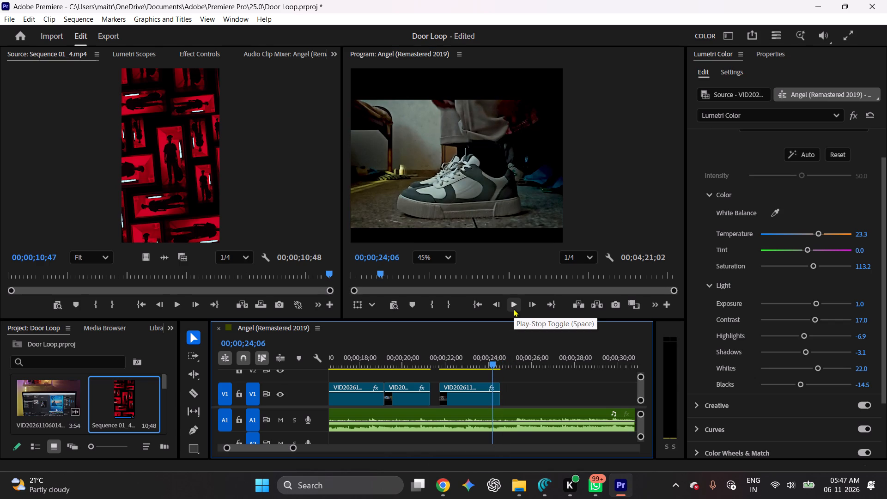
pyautogui.click(514, 309)
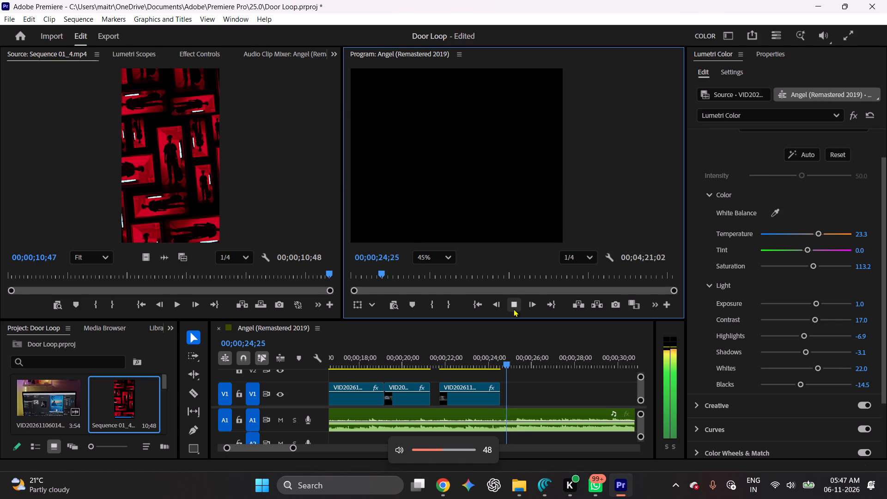
pyautogui.click(514, 309)
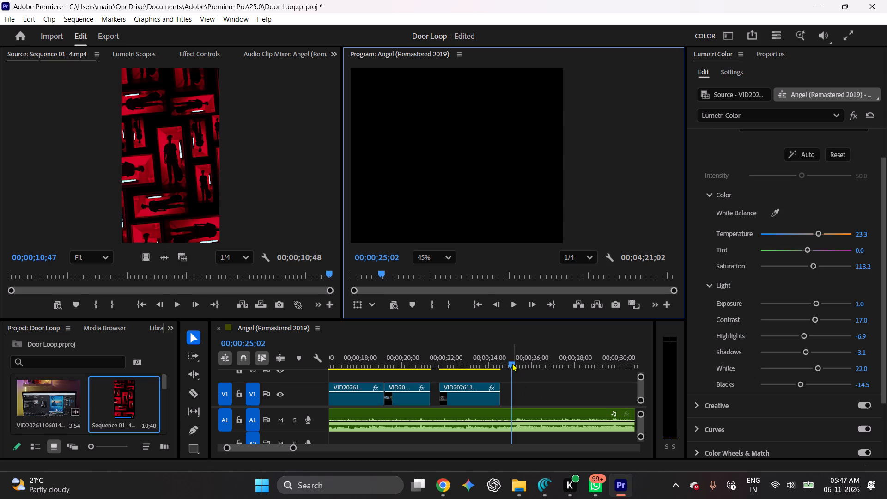
pyautogui.moveTo(512, 362); pyautogui.dragTo(508, 362)
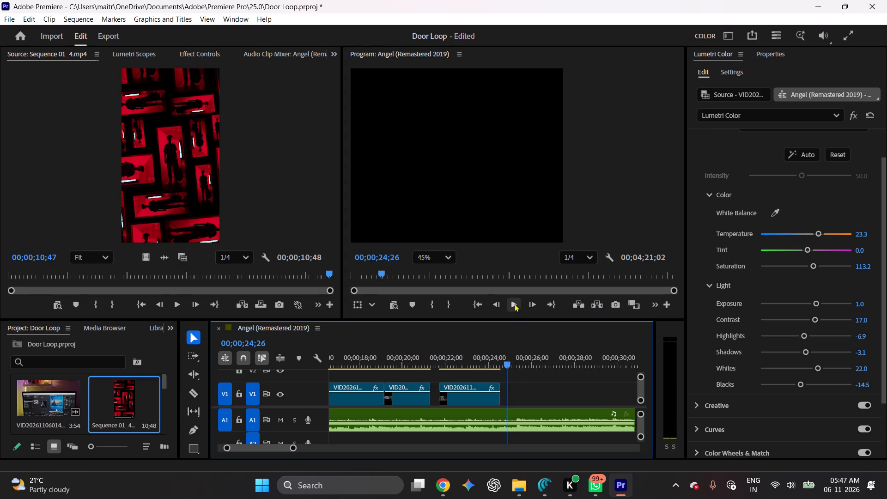
pyautogui.doubleClick(515, 304)
pyautogui.doubleClick(515, 304)
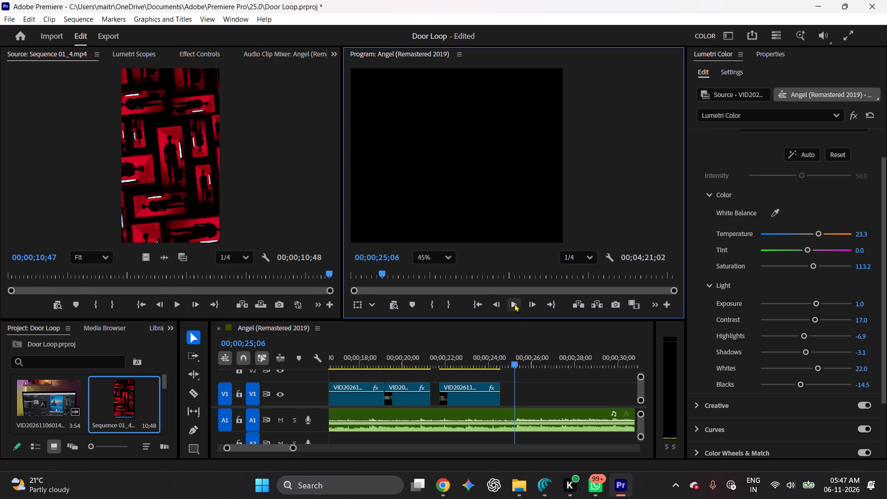
pyautogui.doubleClick(515, 304)
pyautogui.moveTo(516, 363); pyautogui.dragTo(493, 363)
pyautogui.click(514, 299)
pyautogui.click(514, 299)
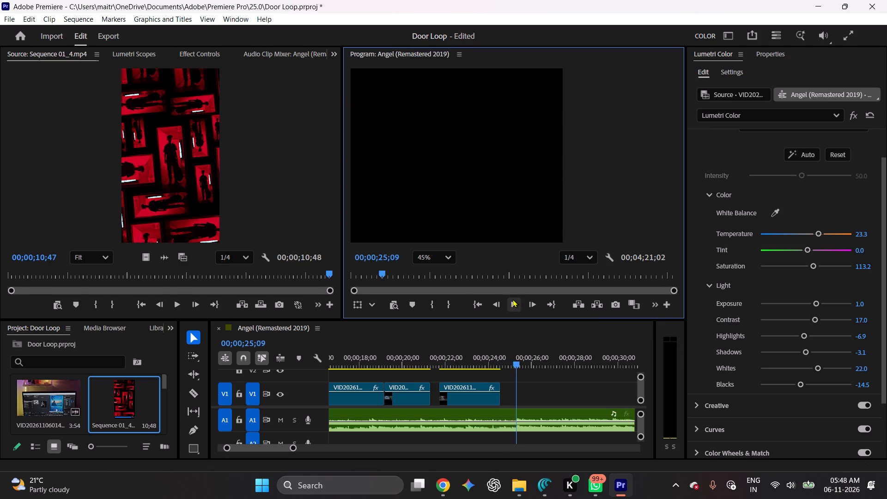
pyautogui.moveTo(516, 363); pyautogui.dragTo(466, 363)
pyautogui.click(515, 306)
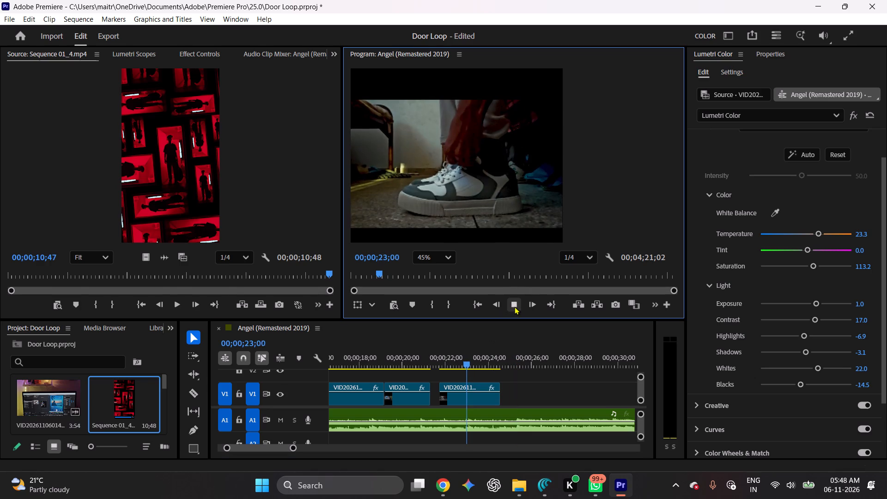
pyautogui.click(515, 306)
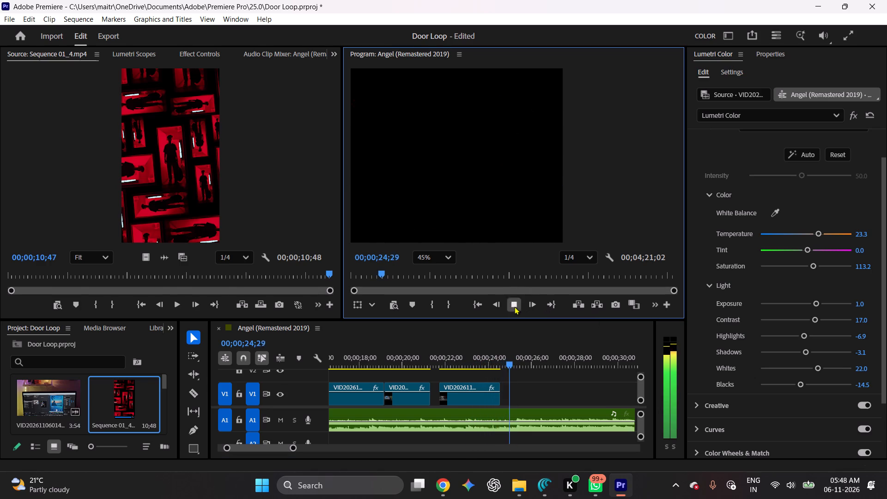
# Place only the video of Sequence 01_4.mp4 on track V1, starting at 00;00;24;27 after the shoe clip.
pyautogui.click(510, 365)
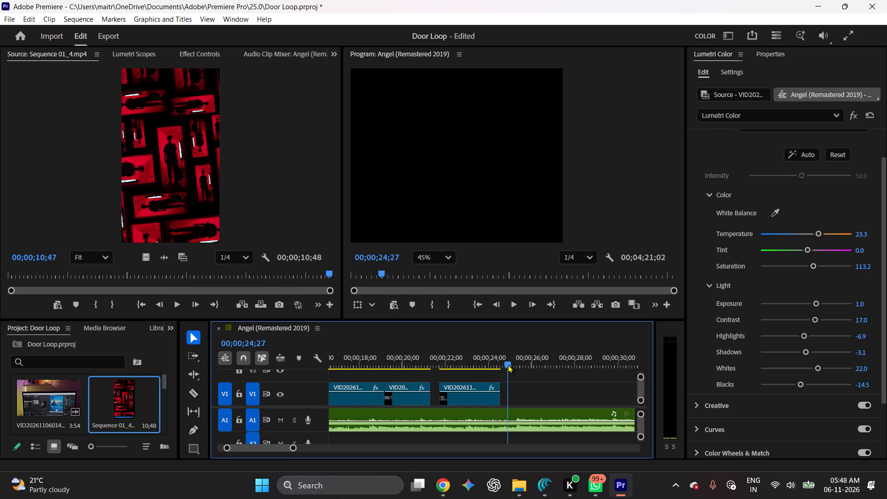
pyautogui.moveTo(121, 403); pyautogui.dragTo(306, 399)
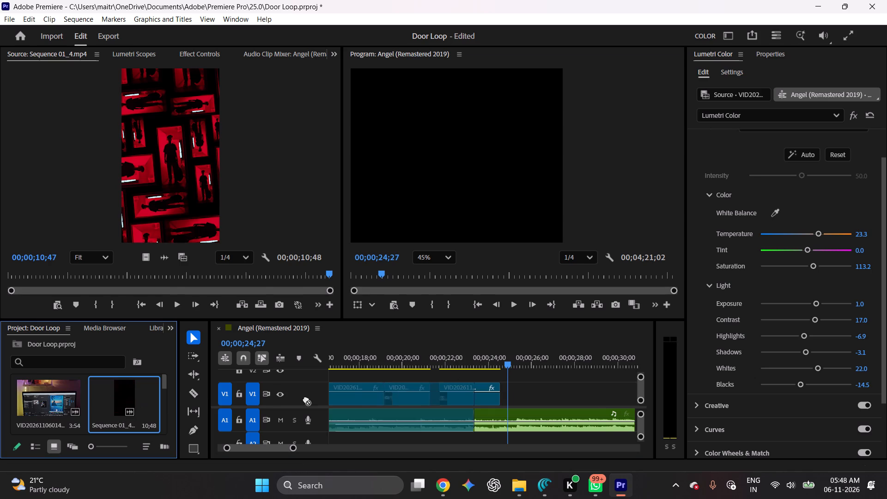
pyautogui.moveTo(306, 399); pyautogui.dragTo(136, 408)
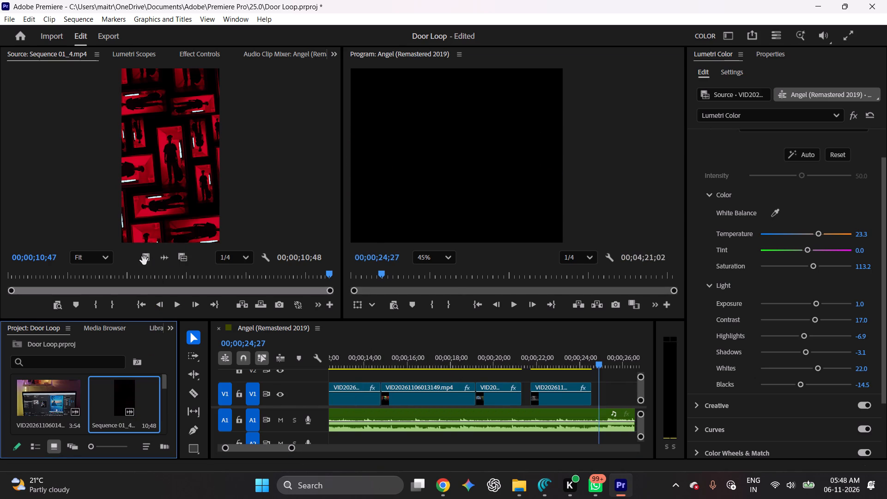
pyautogui.moveTo(144, 259); pyautogui.dragTo(582, 387)
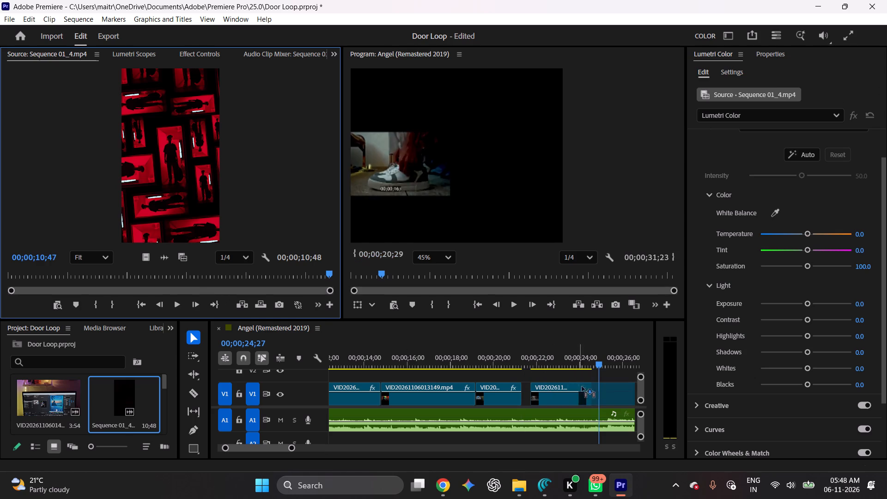
pyautogui.moveTo(582, 387); pyautogui.dragTo(597, 387)
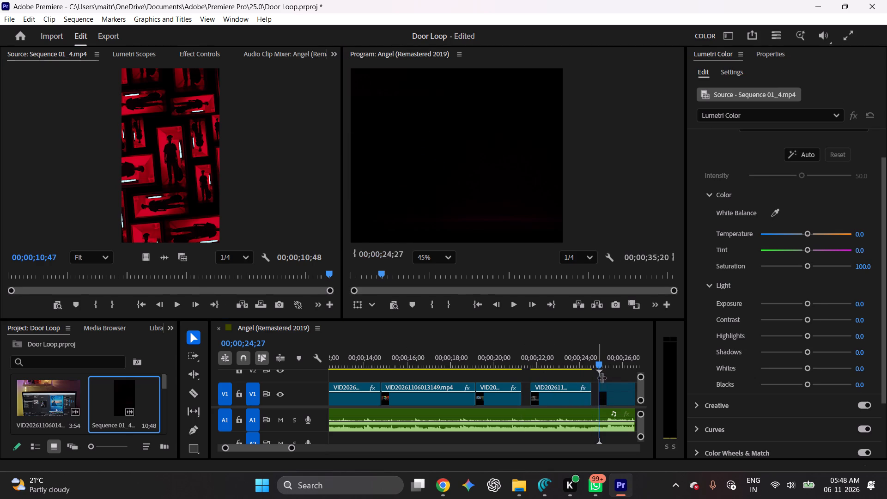
# Scrub back through the V1 clips and play the edit leading into Sequence 01_4.mp4.
pyautogui.moveTo(599, 362); pyautogui.dragTo(440, 371)
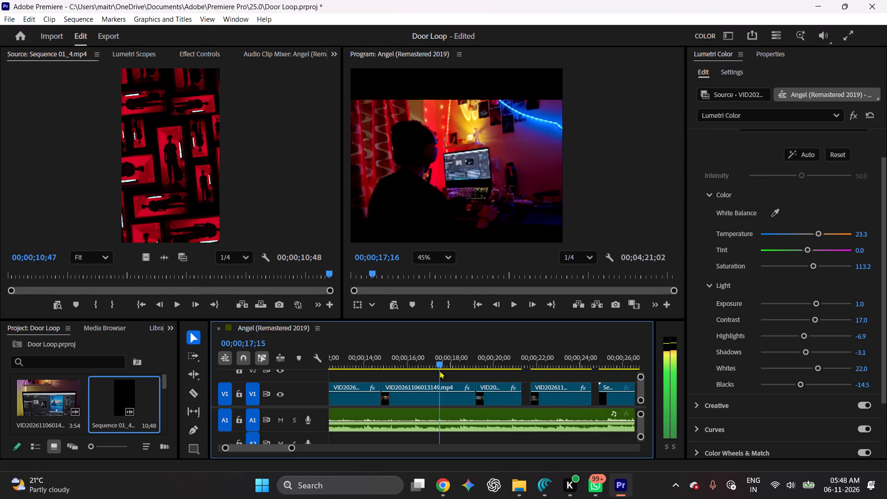
pyautogui.moveTo(440, 371); pyautogui.dragTo(577, 373)
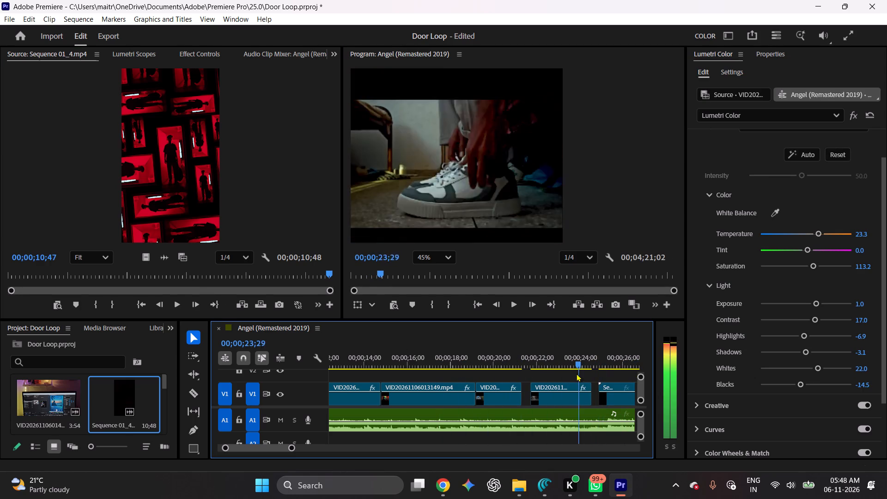
pyautogui.moveTo(577, 373); pyautogui.dragTo(332, 376)
pyautogui.click(513, 302)
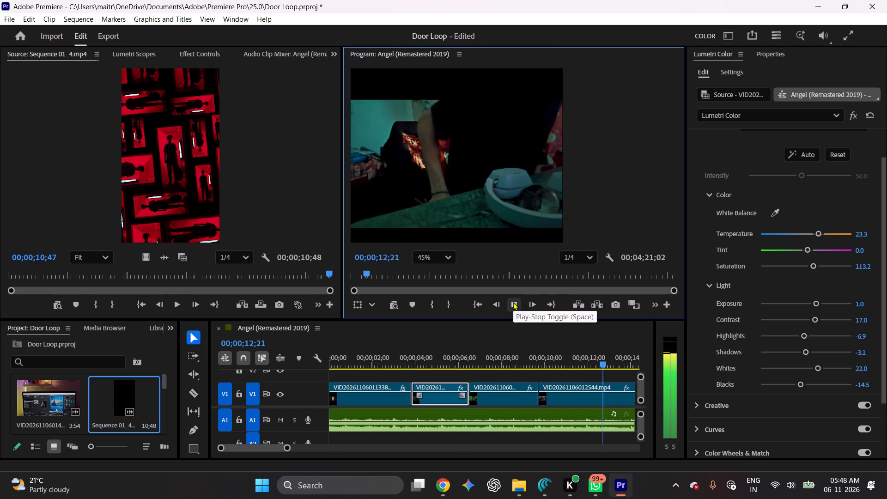
# Set the Program monitor zoom level to Fit.
pyautogui.scroll(-4, 463, 154)
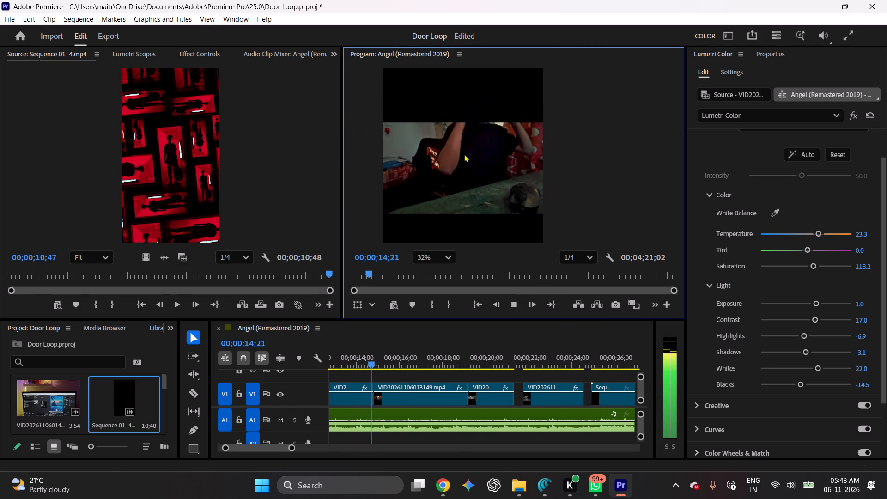
pyautogui.scroll(-9, 464, 154)
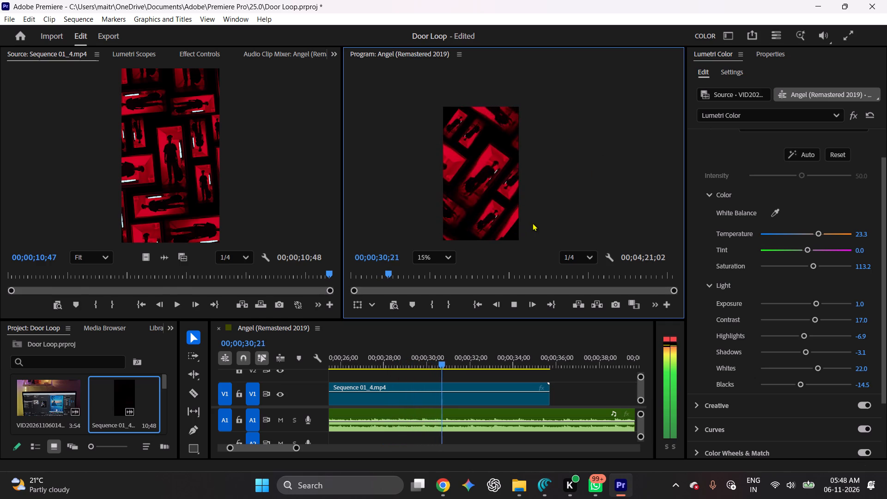
pyautogui.click(446, 256)
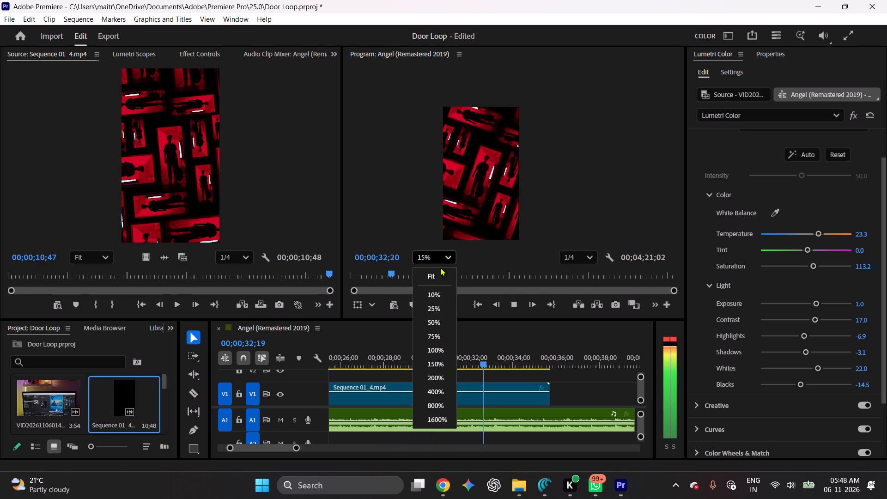
pyautogui.click(441, 268)
pyautogui.click(441, 271)
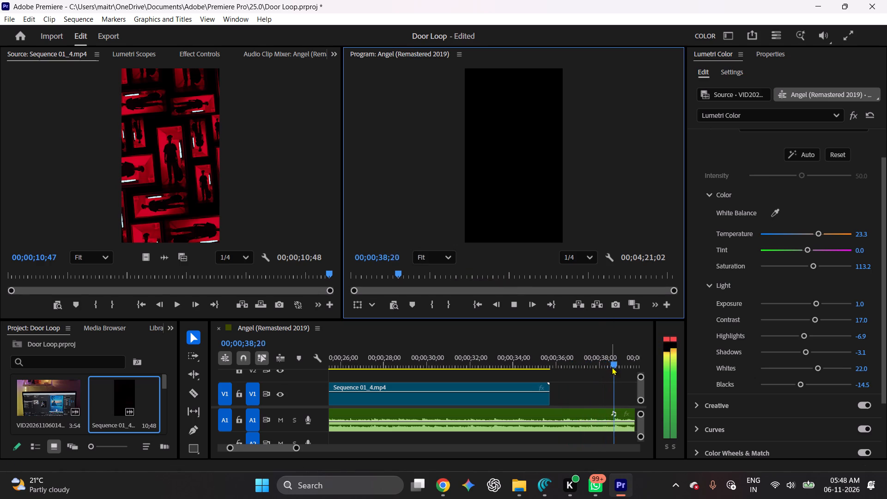
# Scrub over Sequence 01_4.mp4 to check its end, and play the opening clips from 00;00;00;00.
pyautogui.click(623, 363)
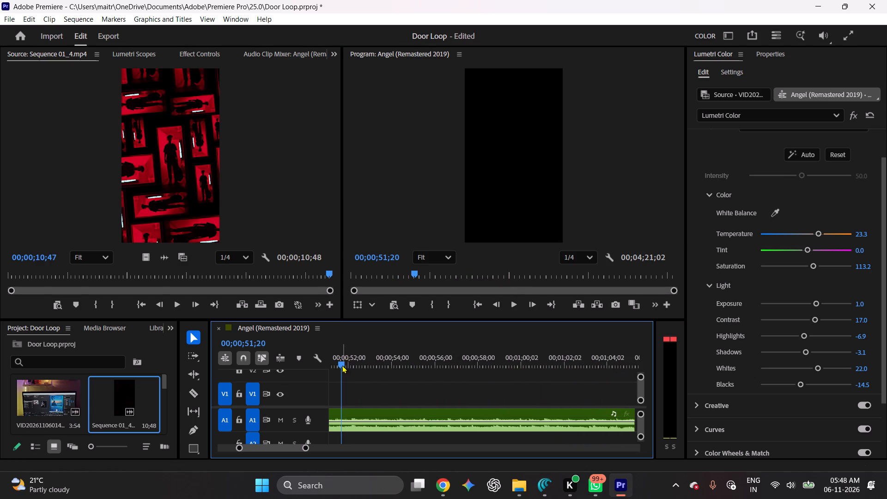
pyautogui.moveTo(342, 365); pyautogui.dragTo(551, 395)
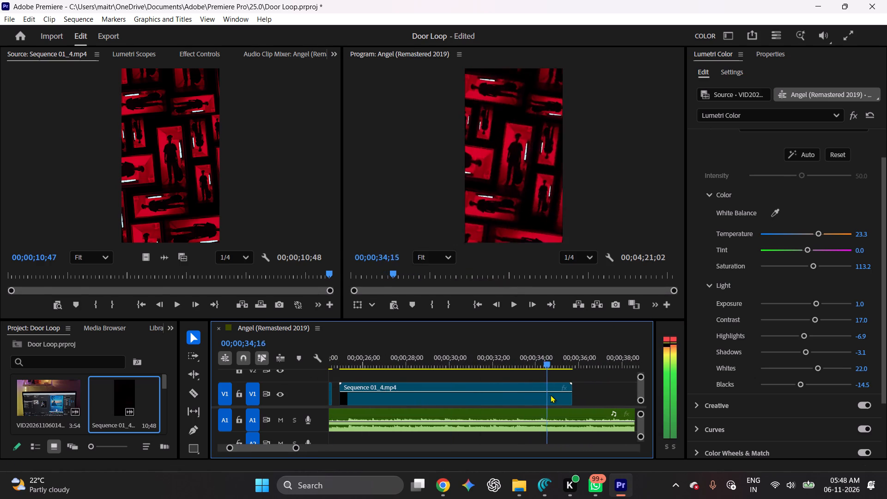
pyautogui.moveTo(551, 395); pyautogui.dragTo(572, 398)
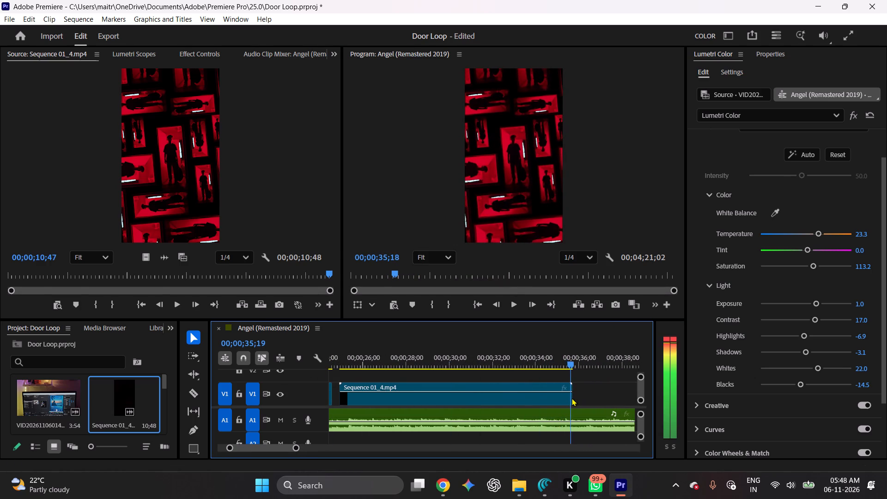
pyautogui.moveTo(572, 398); pyautogui.dragTo(398, 395)
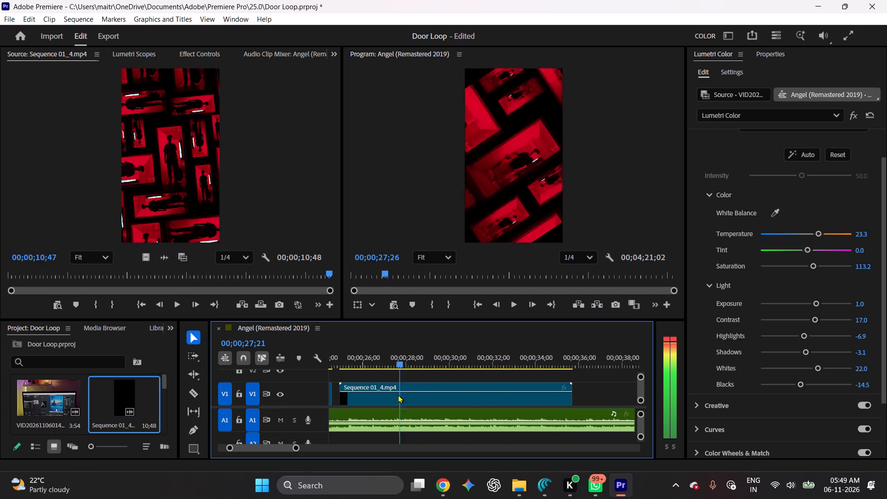
pyautogui.moveTo(398, 395); pyautogui.dragTo(278, 397)
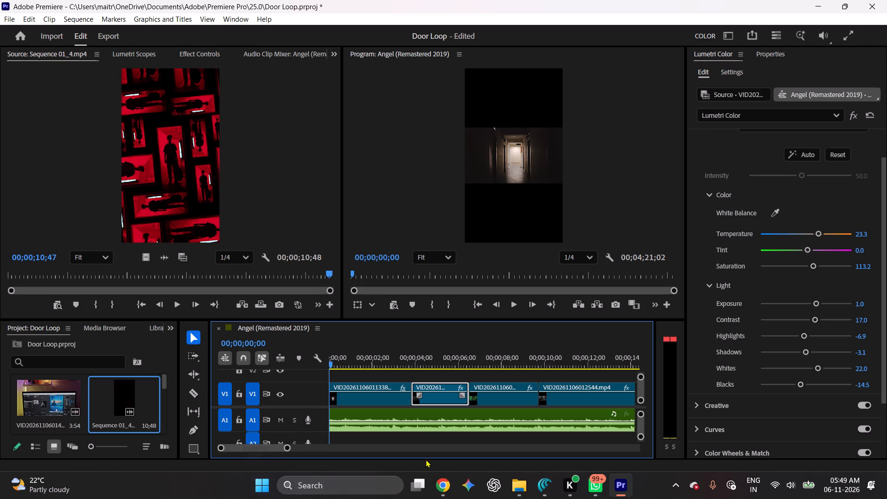
pyautogui.click(515, 311)
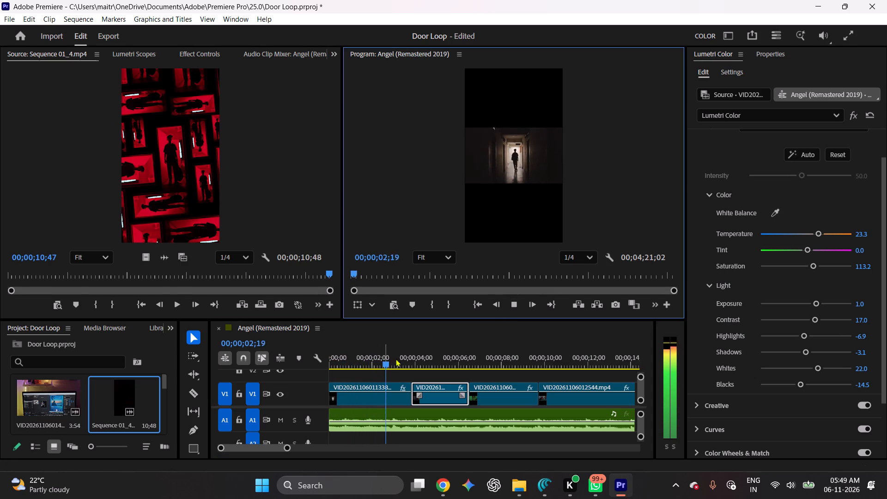
pyautogui.click(507, 310)
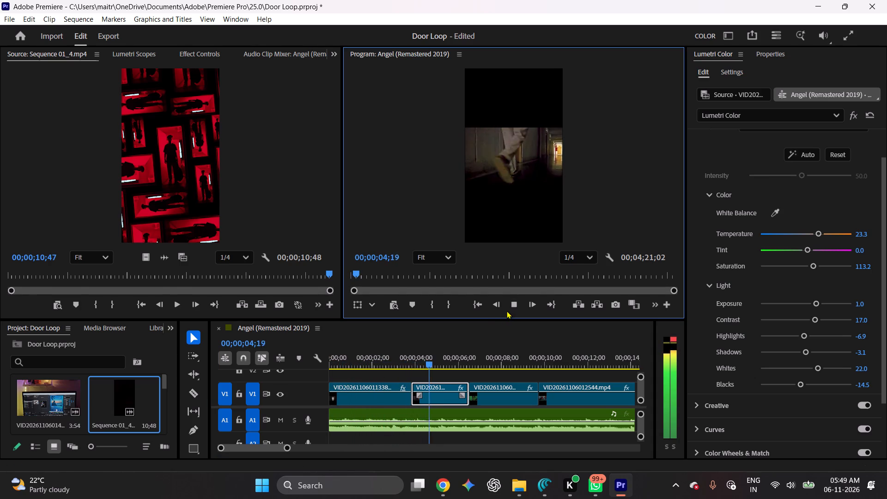
pyautogui.click(514, 310)
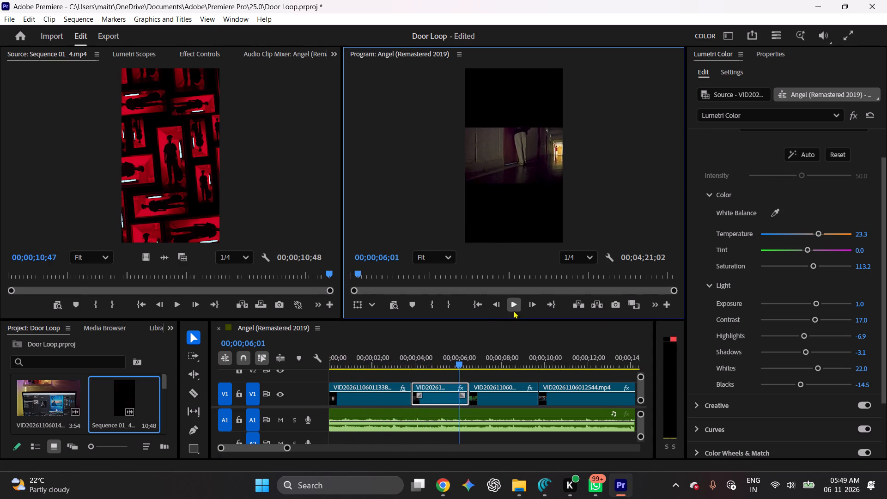
pyautogui.click(514, 310)
pyautogui.click(514, 310)
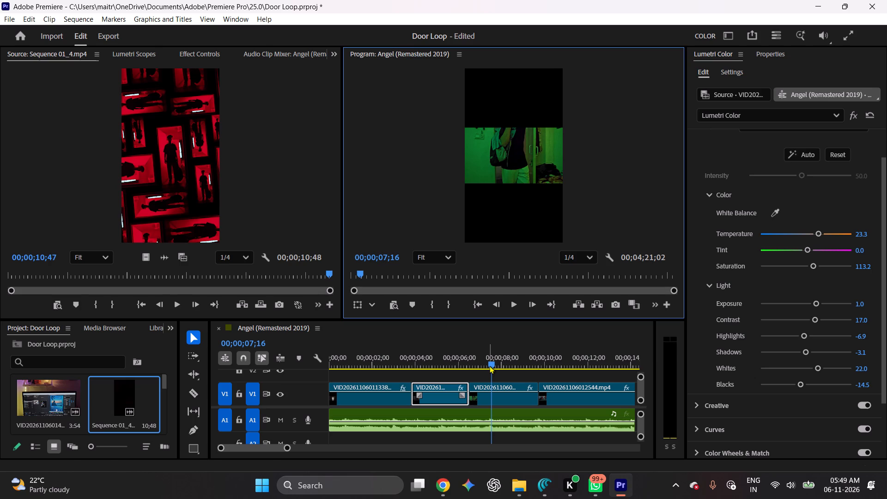
pyautogui.click(413, 386)
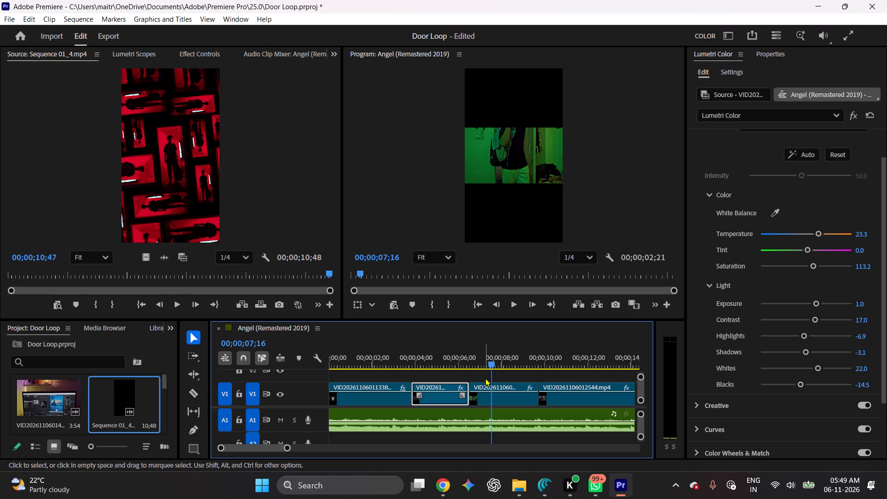
# Scrub from the opening clips into Sequence 01_4.mp4 and back over the shoe clip to review the cuts.
pyautogui.moveTo(491, 363); pyautogui.dragTo(595, 363)
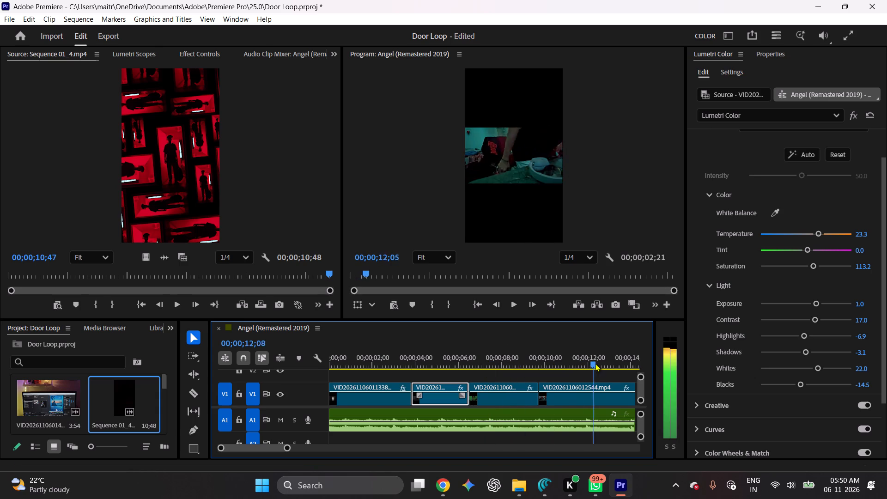
pyautogui.moveTo(595, 363); pyautogui.dragTo(643, 365)
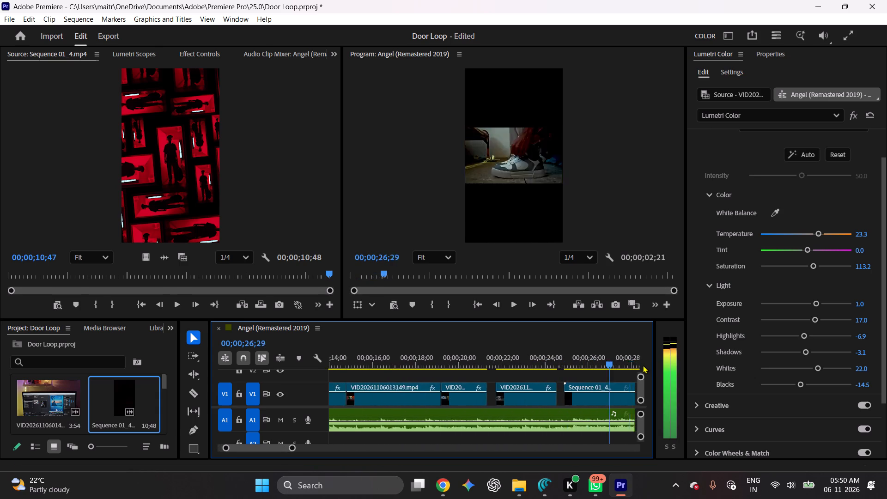
pyautogui.moveTo(643, 365); pyautogui.dragTo(638, 365)
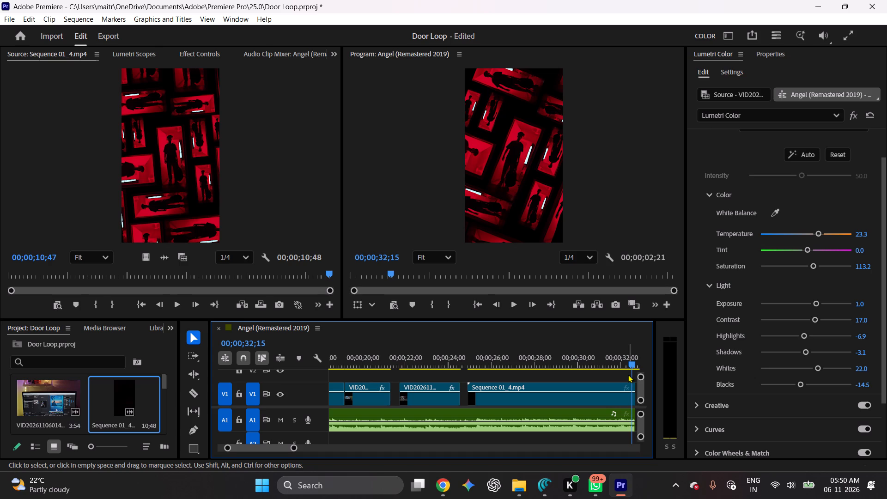
pyautogui.scroll(-1, 628, 374)
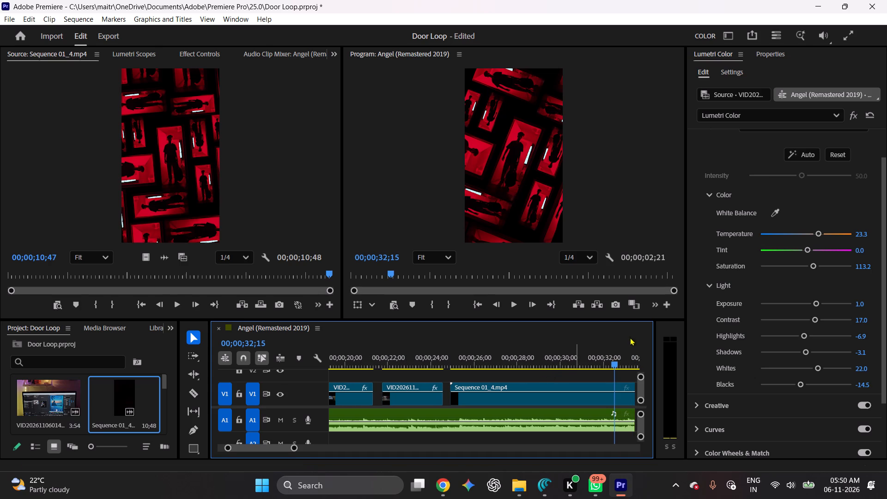
pyautogui.moveTo(614, 363); pyautogui.dragTo(608, 365)
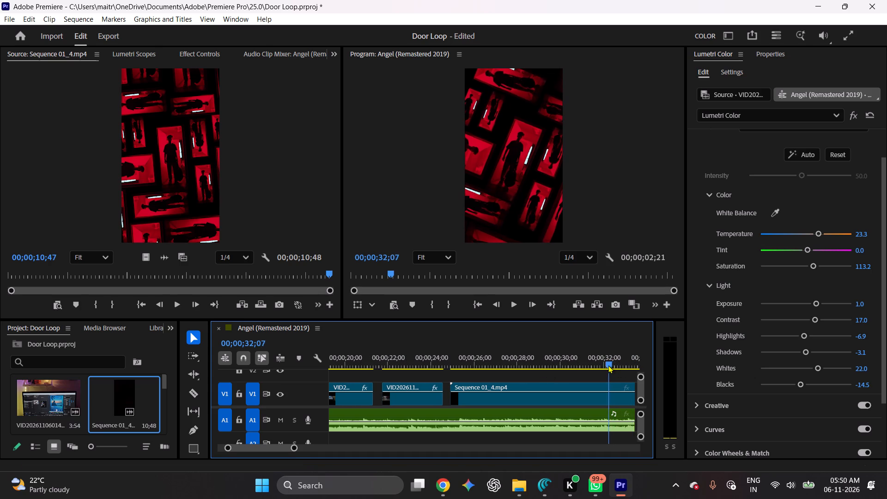
pyautogui.moveTo(608, 365); pyautogui.dragTo(601, 367)
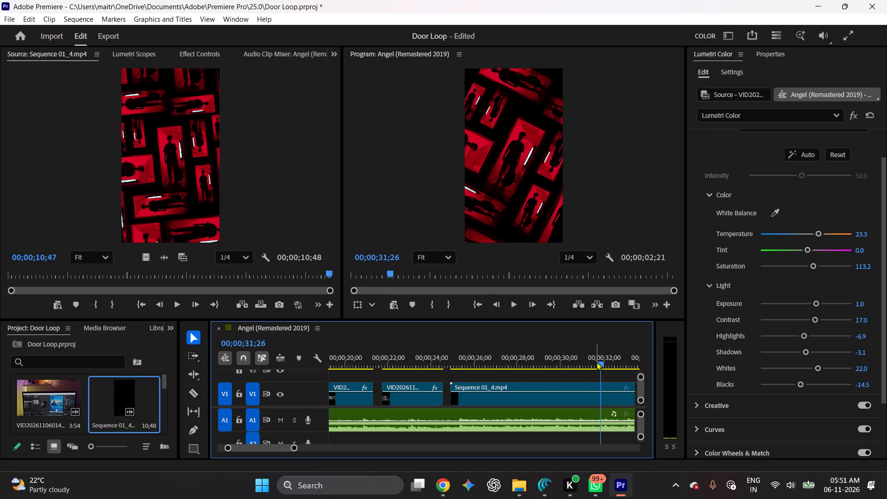
pyautogui.moveTo(599, 362); pyautogui.dragTo(488, 390)
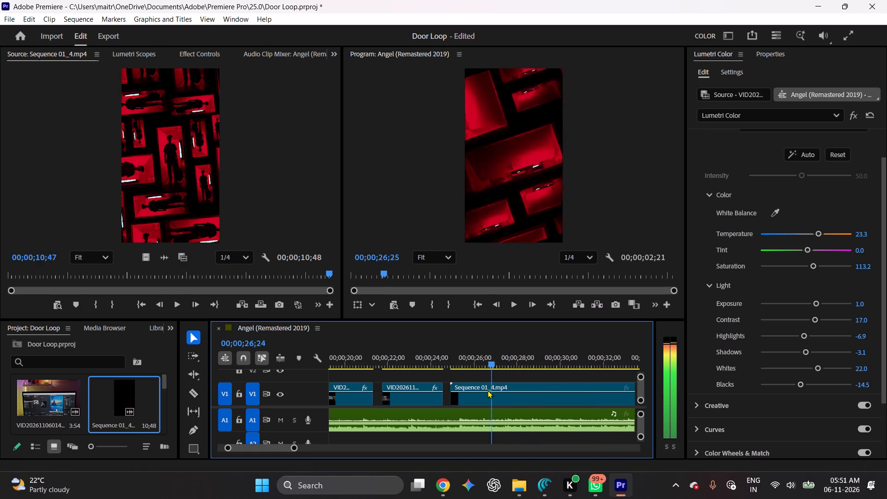
pyautogui.moveTo(488, 390); pyautogui.dragTo(444, 404)
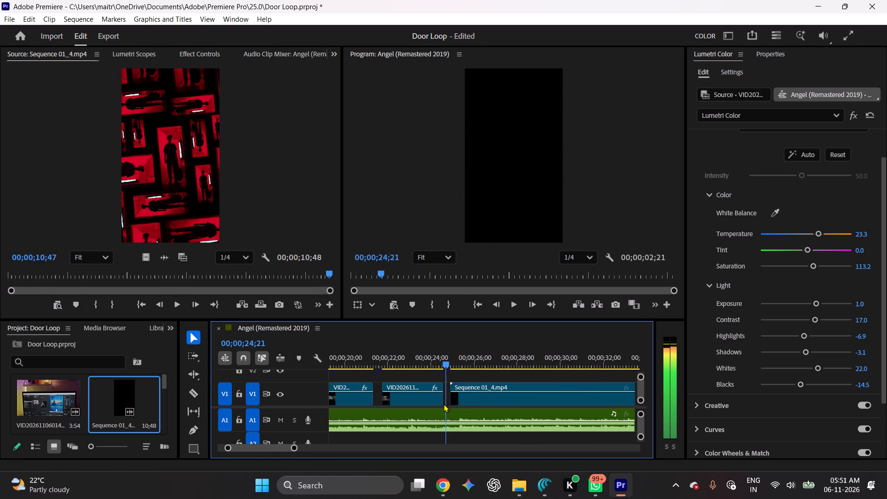
pyautogui.moveTo(444, 404); pyautogui.dragTo(396, 417)
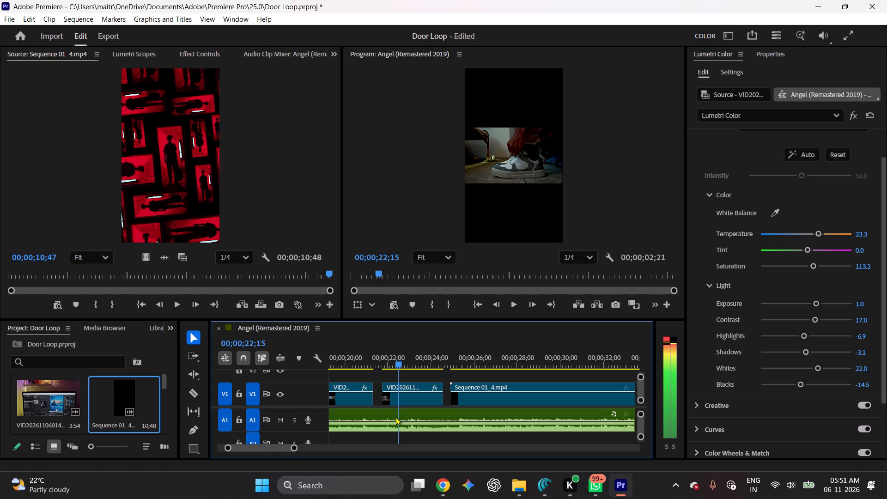
pyautogui.moveTo(396, 417); pyautogui.dragTo(380, 423)
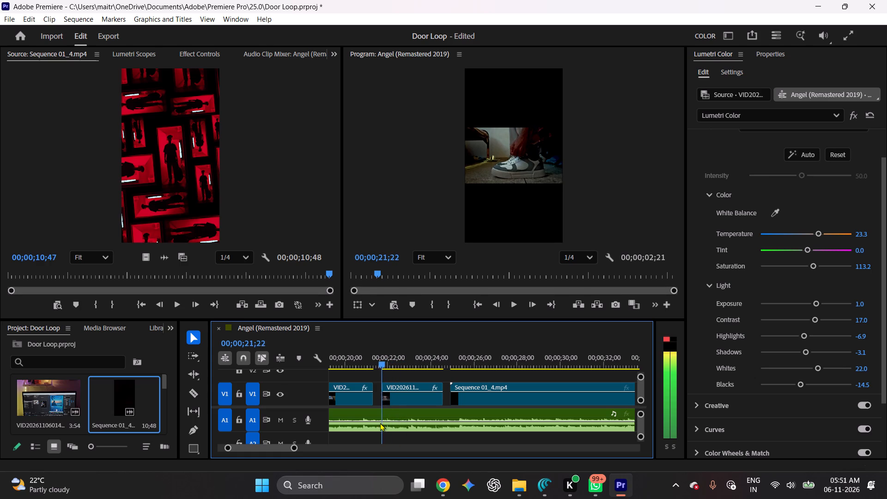
pyautogui.moveTo(380, 423); pyautogui.dragTo(361, 432)
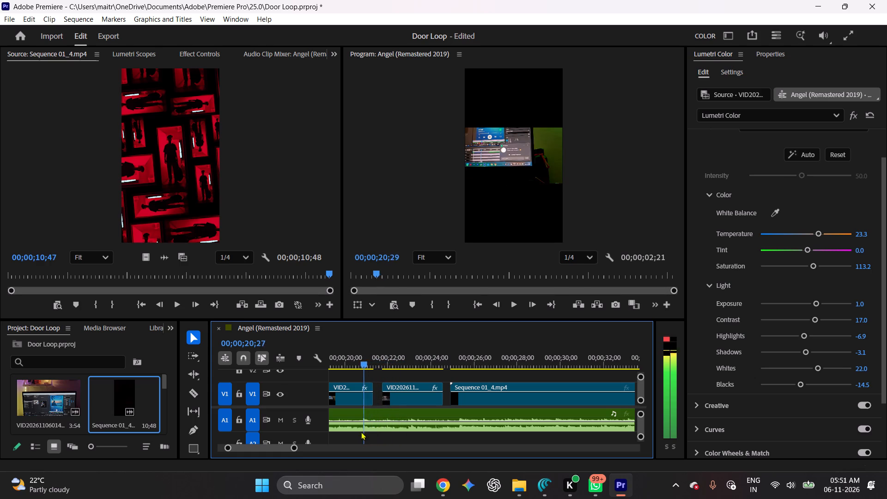
pyautogui.moveTo(361, 432); pyautogui.dragTo(326, 440)
# Replay the section around the shoe clip and the start of Sequence 01_4.mp4 to check the V1 gaps against the music.
pyautogui.click(513, 306)
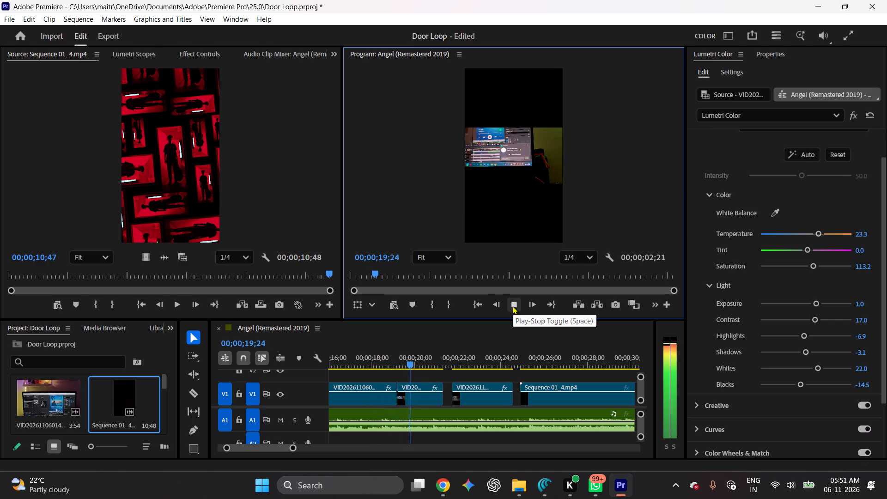
pyautogui.click(513, 306)
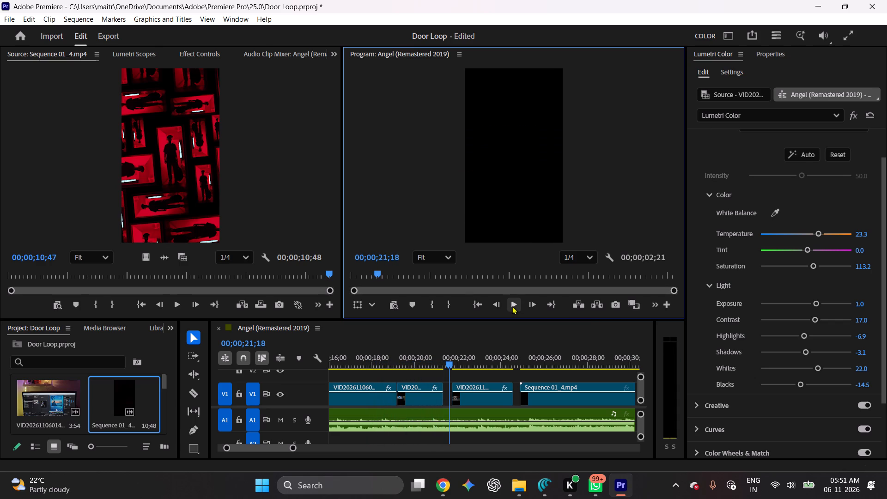
pyautogui.click(512, 306)
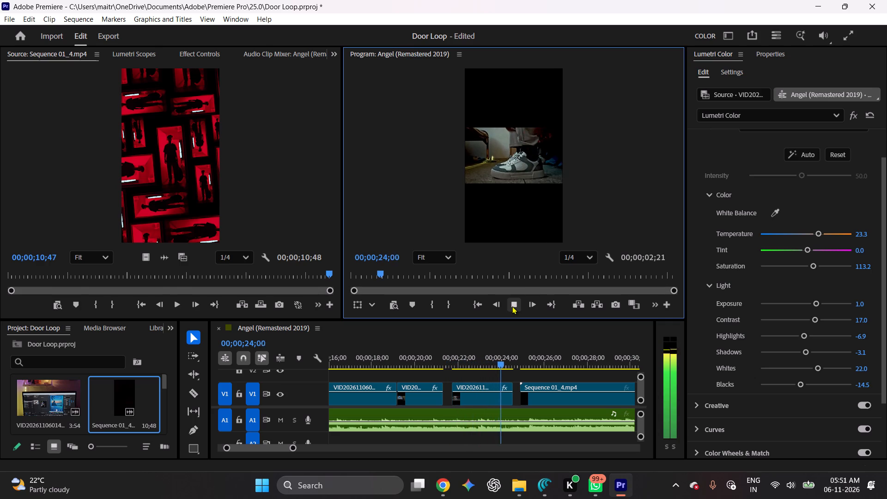
pyautogui.click(512, 306)
pyautogui.click(512, 306)
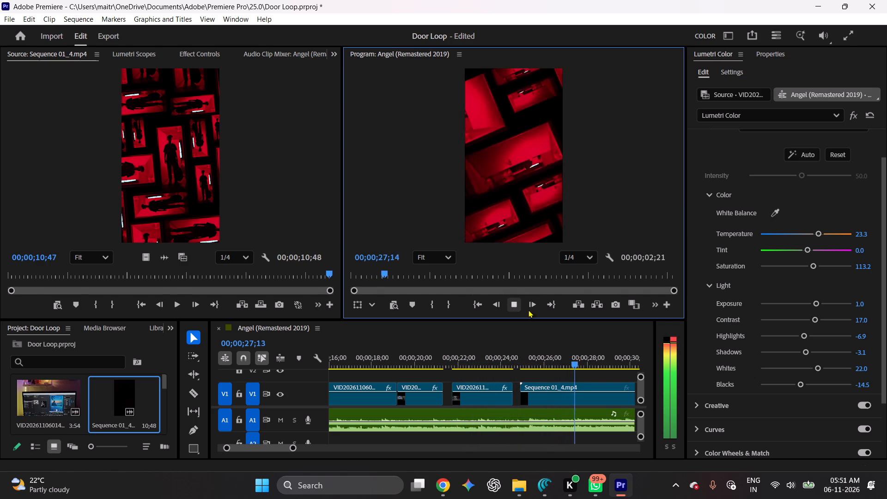
pyautogui.moveTo(590, 363); pyautogui.dragTo(361, 377)
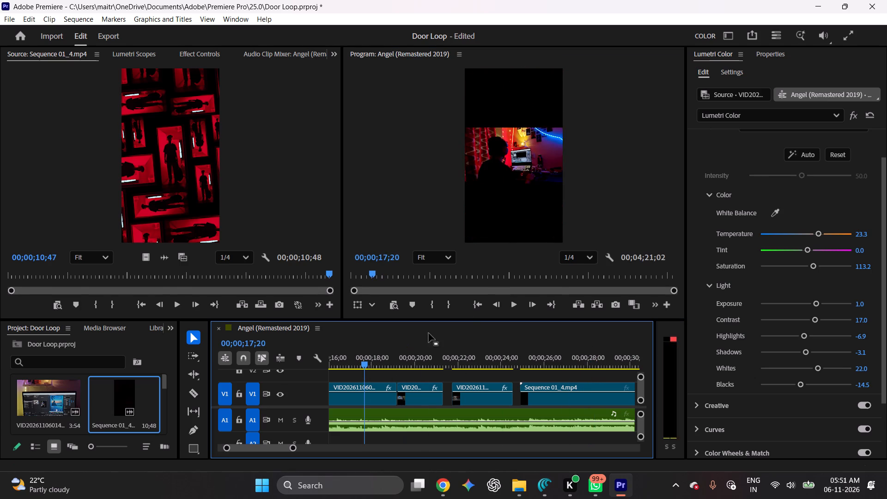
pyautogui.click(515, 305)
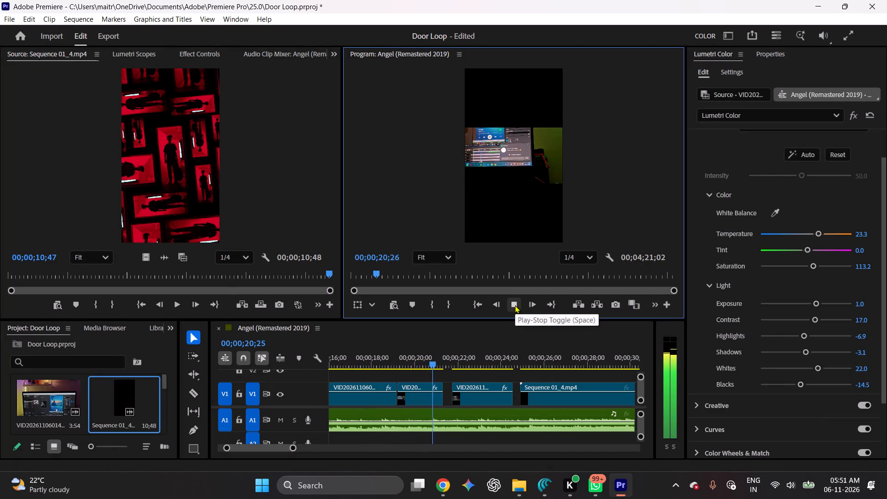
pyautogui.click(515, 305)
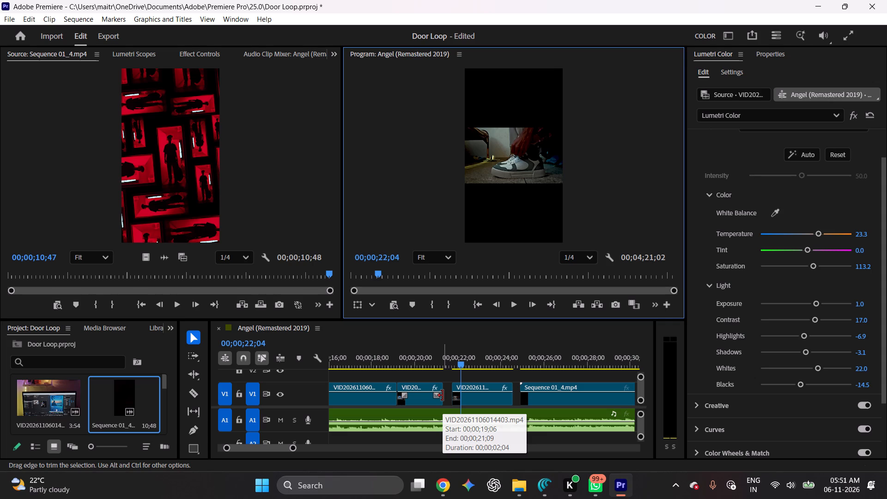
# Scrub and replay the section from VID20261106014403.mp4 into the gap before the shoe clip to check its cut against the music.
pyautogui.moveTo(458, 362); pyautogui.dragTo(446, 364)
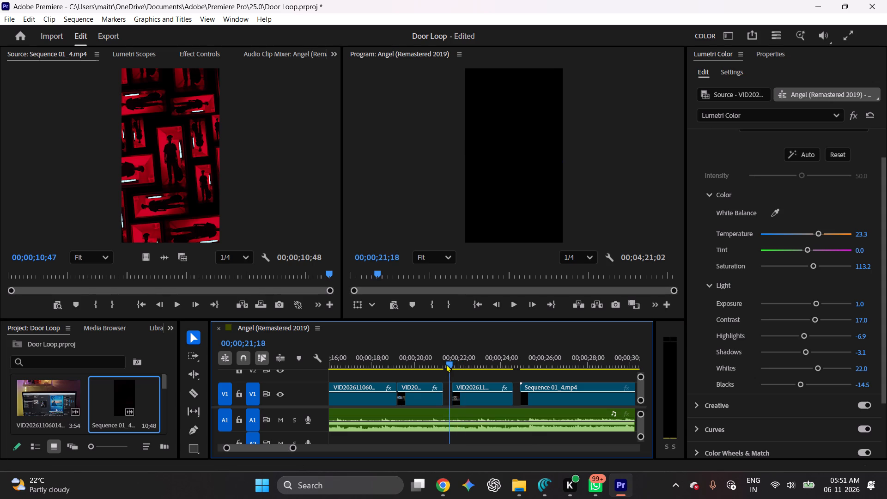
pyautogui.moveTo(446, 364); pyautogui.dragTo(428, 369)
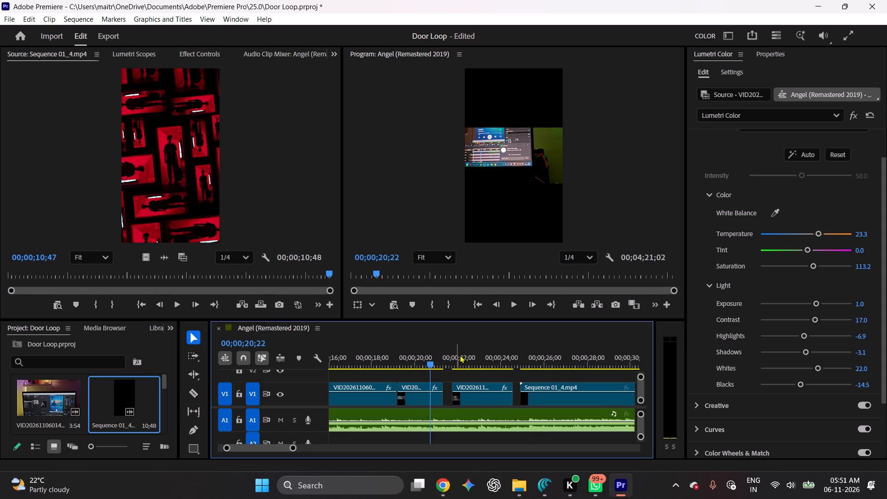
pyautogui.click(511, 304)
pyautogui.click(511, 304)
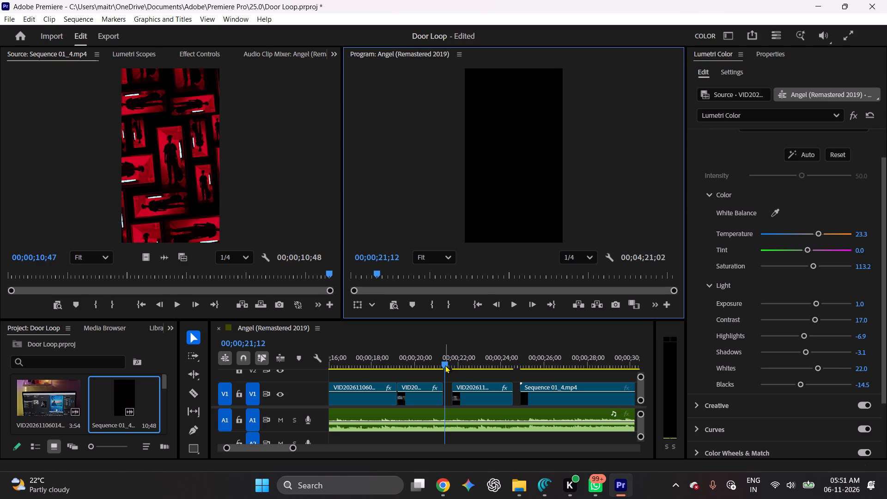
pyautogui.moveTo(445, 365); pyautogui.dragTo(440, 365)
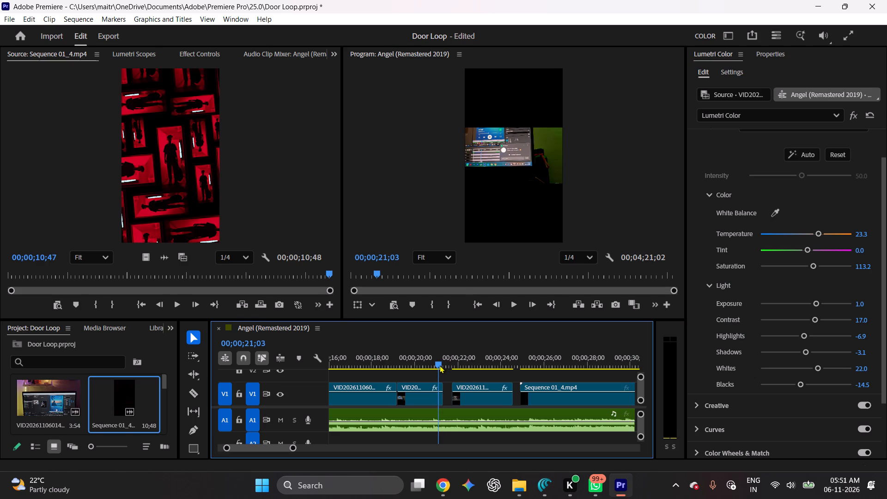
pyautogui.moveTo(440, 365); pyautogui.dragTo(435, 365)
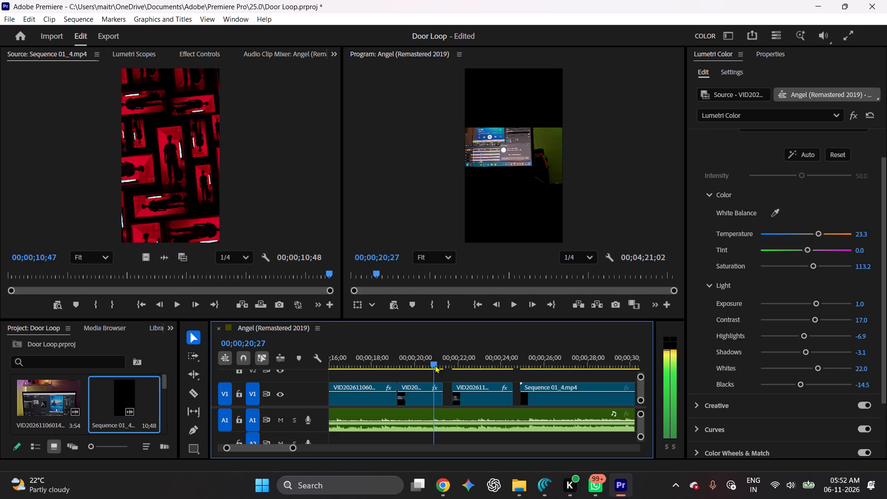
pyautogui.moveTo(435, 365); pyautogui.dragTo(404, 366)
pyautogui.click(510, 303)
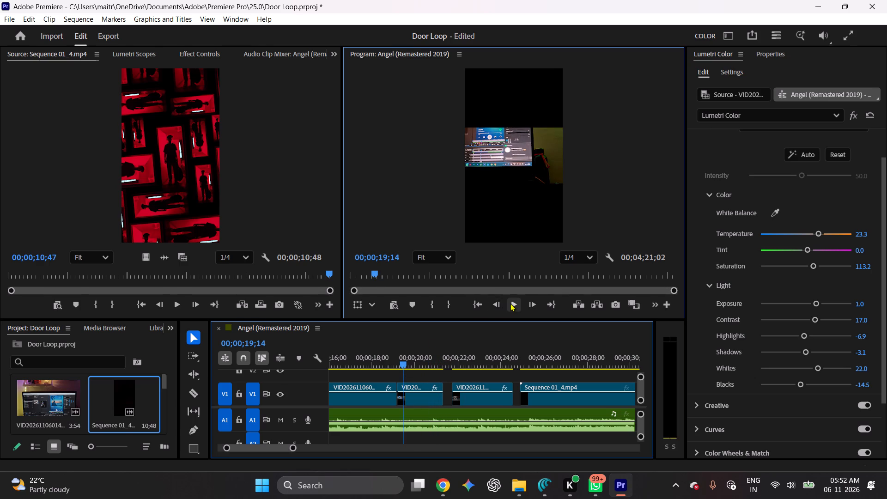
pyautogui.click(510, 303)
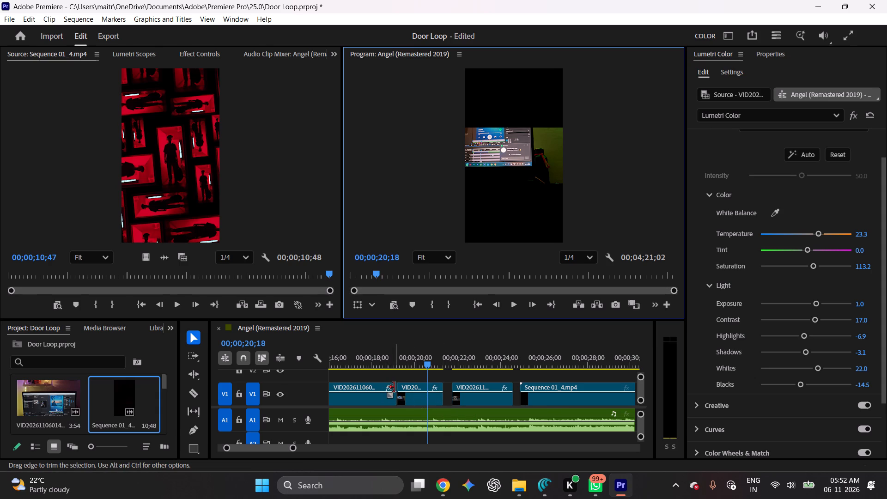
# Trim the end of the V1 clip before VID20261106014403.mp4 back to about 00;00;18;08.
pyautogui.moveTo(395, 387); pyautogui.dragTo(374, 391)
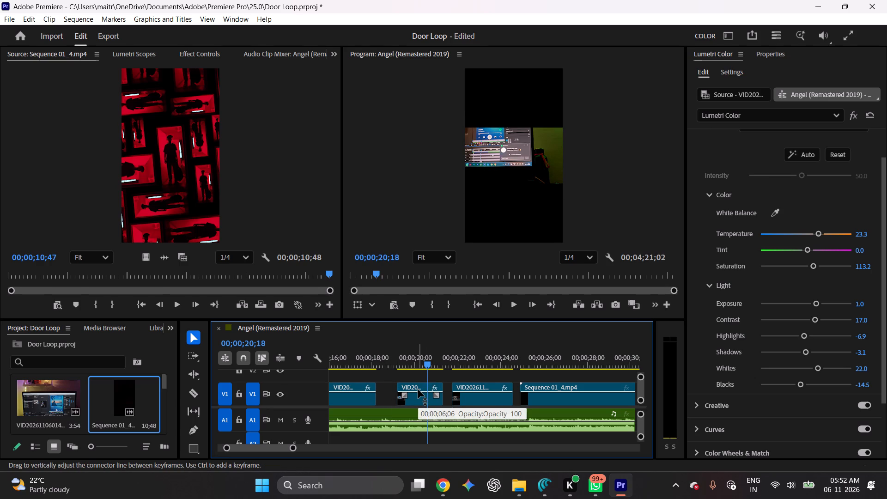
# Move VID20261106014403.mp4 earlier on V1 so that it ends at 00;00;20;18.
pyautogui.moveTo(418, 389); pyautogui.dragTo(415, 389)
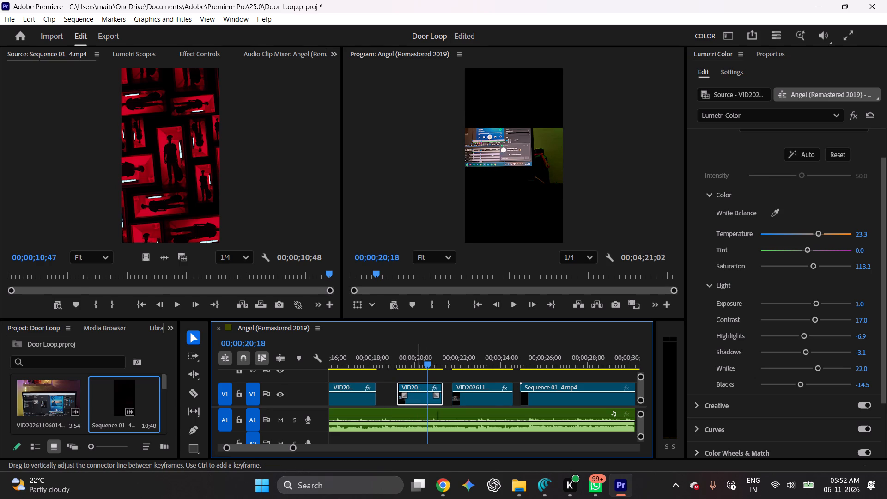
pyautogui.moveTo(415, 389); pyautogui.dragTo(413, 388)
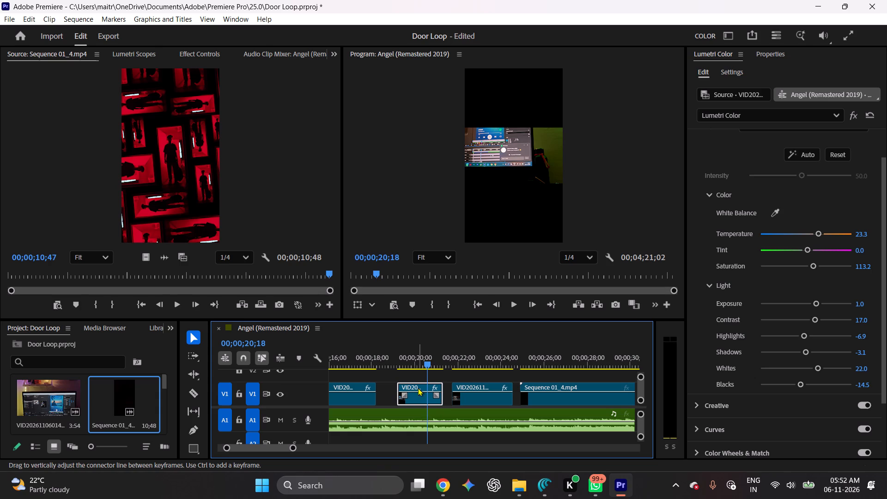
pyautogui.click(422, 384)
pyautogui.click(422, 384)
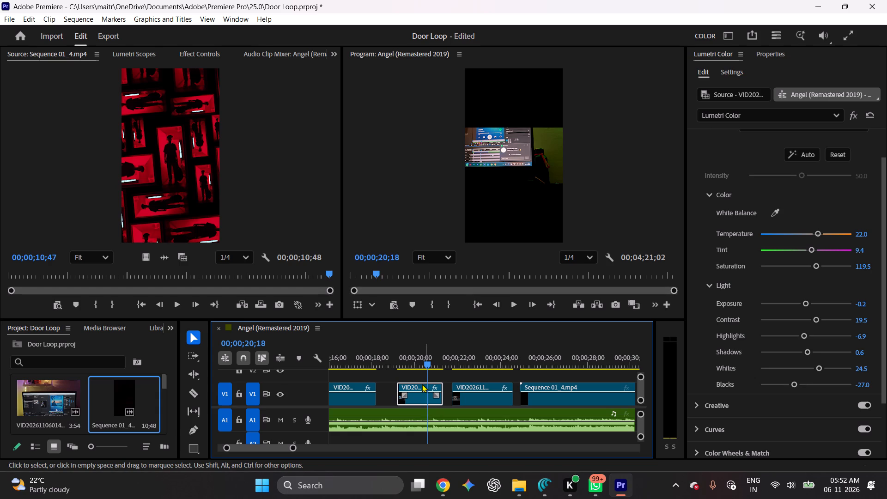
pyautogui.moveTo(422, 396); pyautogui.dragTo(421, 396)
pyautogui.moveTo(421, 396); pyautogui.dragTo(410, 396)
# Extend the start of the shoe clip VID20261106015319.mp4 earlier on V1, to a duration of about 00;00;03;12.
pyautogui.click(464, 389)
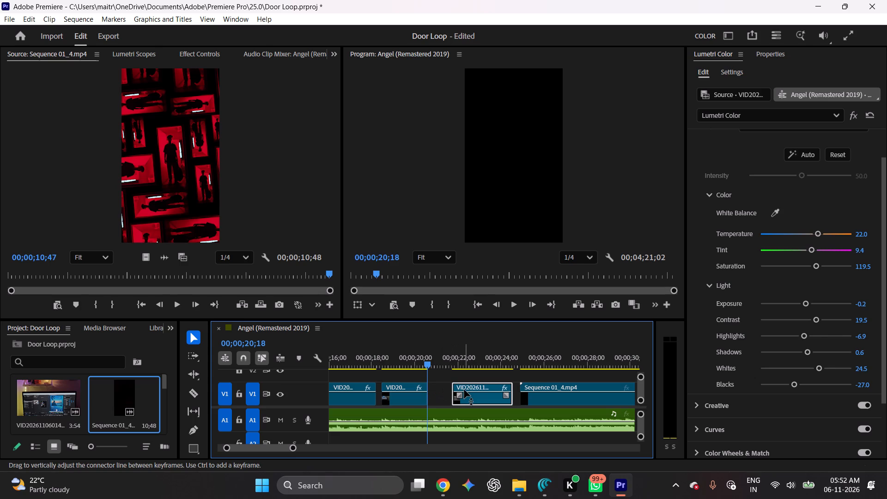
pyautogui.moveTo(429, 368); pyautogui.dragTo(446, 369)
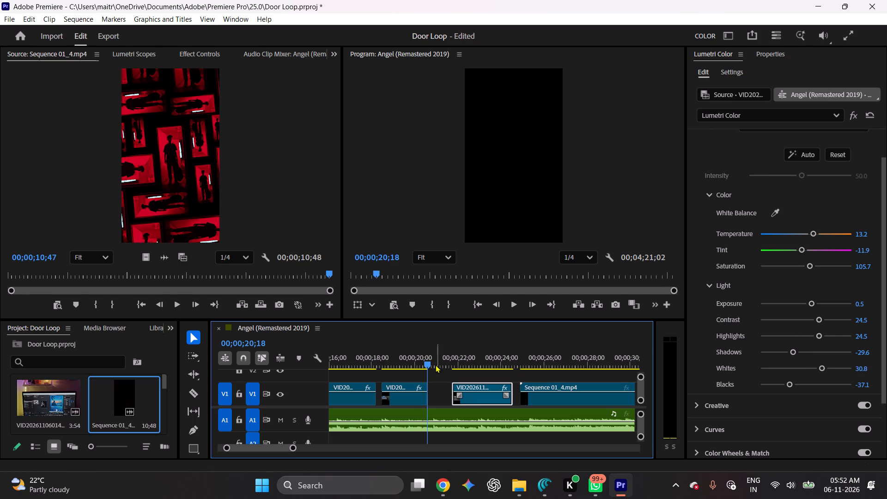
pyautogui.moveTo(428, 364); pyautogui.dragTo(471, 367)
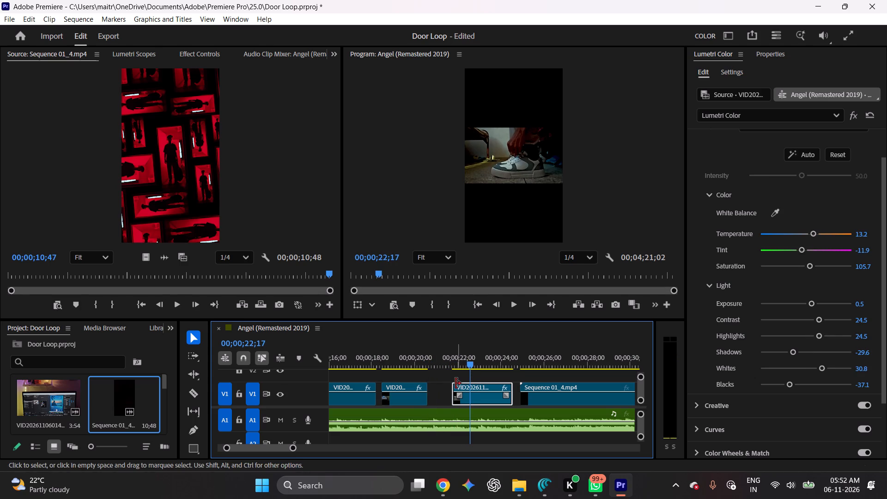
pyautogui.moveTo(452, 388); pyautogui.dragTo(441, 389)
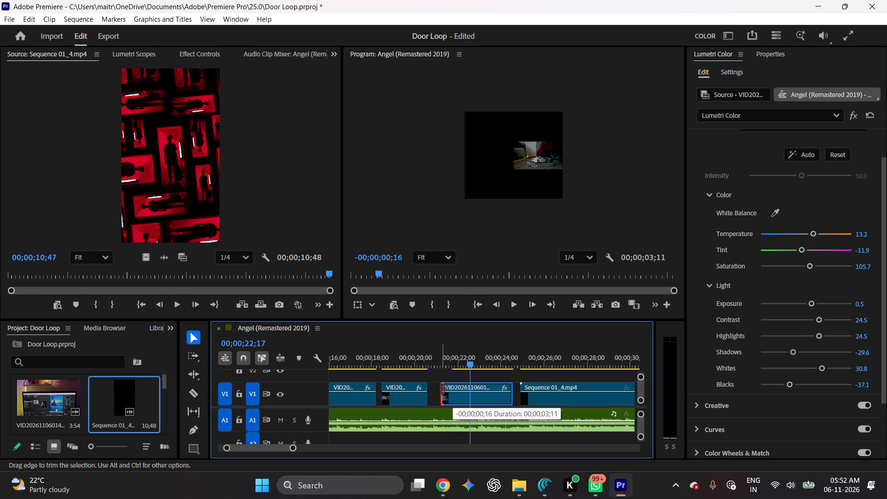
pyautogui.moveTo(441, 389); pyautogui.dragTo(438, 389)
pyautogui.moveTo(438, 389); pyautogui.dragTo(440, 389)
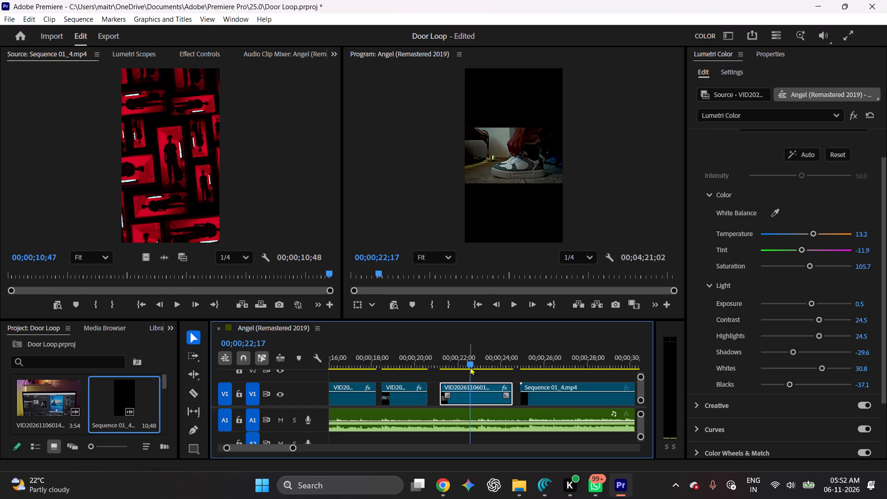
# Replay the edited clips twice, from before VID20261106014403.mp4 into the shoe clip, to check the new timing against the music.
pyautogui.moveTo(469, 362); pyautogui.dragTo(412, 374)
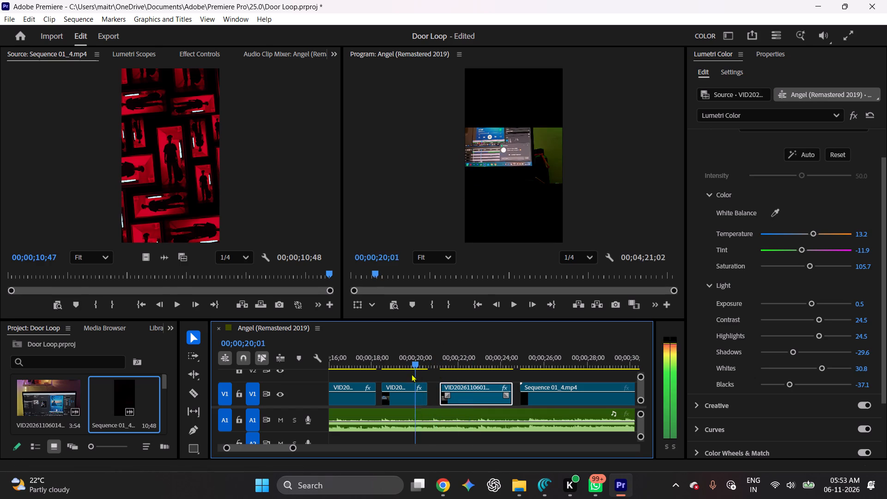
pyautogui.moveTo(412, 374); pyautogui.dragTo(341, 384)
pyautogui.click(510, 305)
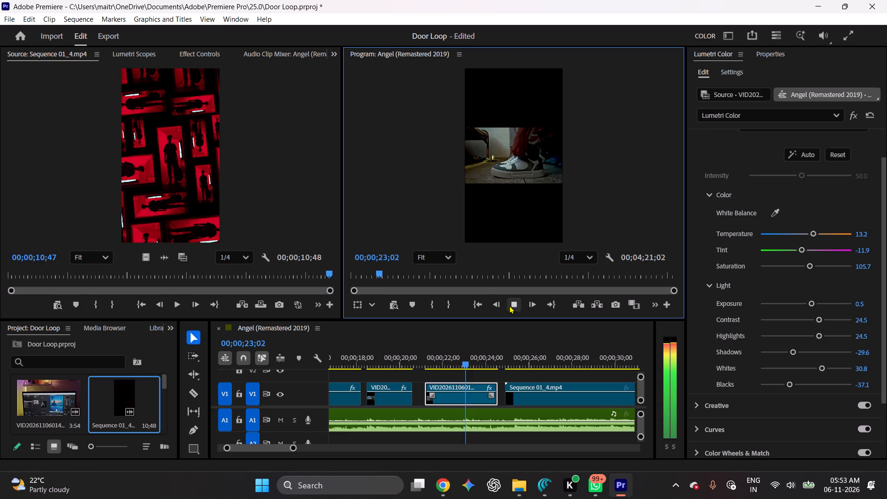
pyautogui.click(510, 305)
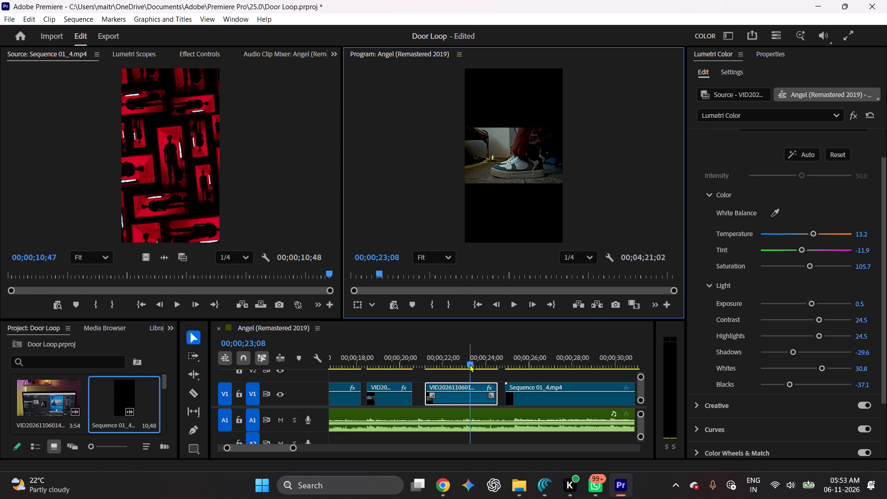
pyautogui.moveTo(470, 364); pyautogui.dragTo(358, 383)
pyautogui.click(510, 307)
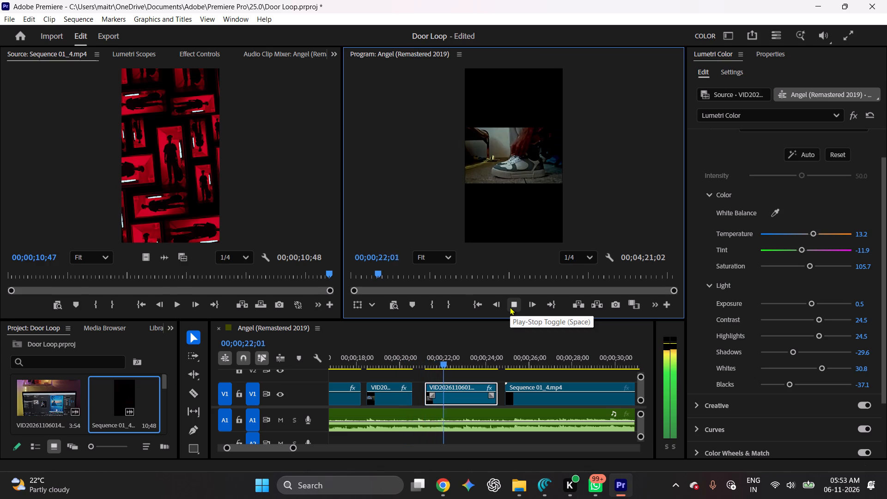
pyautogui.click(510, 307)
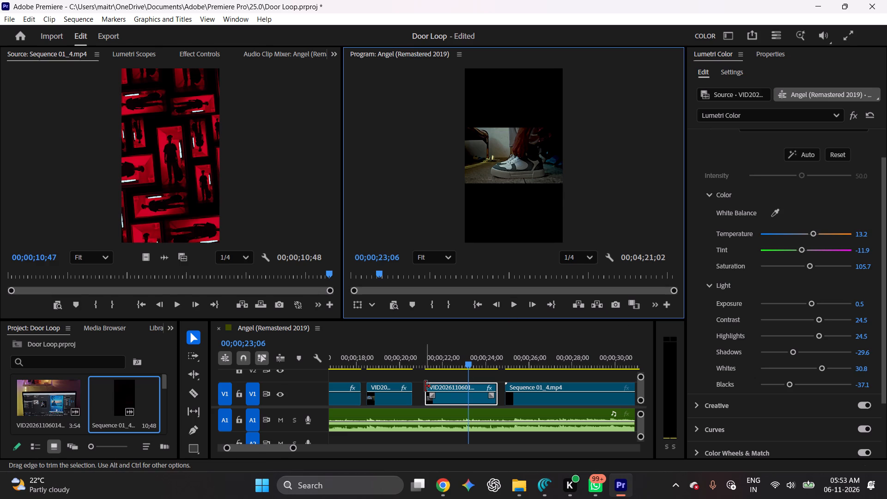
# Extend the start of VID20261106015319.mp4 back to the end of VID20261106014403.mp4, to a duration of 00;00;03;29.
pyautogui.moveTo(425, 386); pyautogui.dragTo(420, 386)
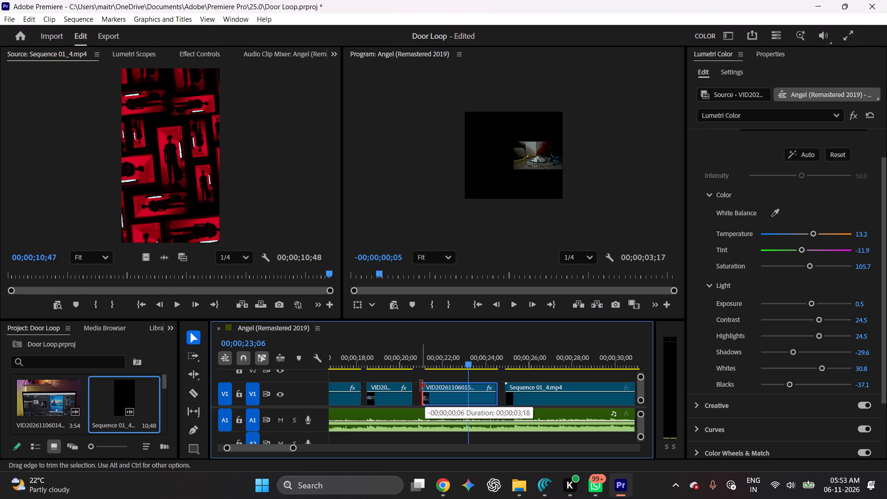
pyautogui.moveTo(420, 386); pyautogui.dragTo(416, 386)
# Trim the start of VID20261106015319.mp4 by about 3 frames, to a duration of about 00;00;03;26, leaving a short gap after VID20261106014403.mp4.
pyautogui.scroll(2, 412, 391)
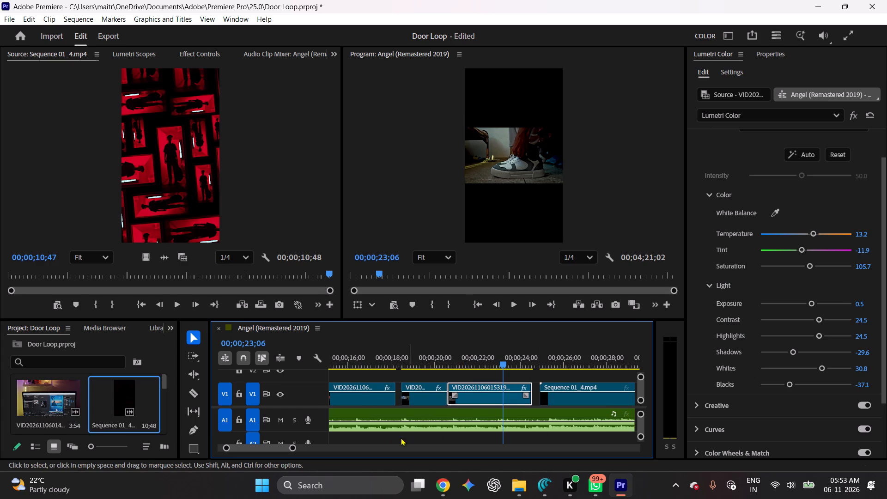
pyautogui.moveTo(291, 448); pyautogui.dragTo(278, 450)
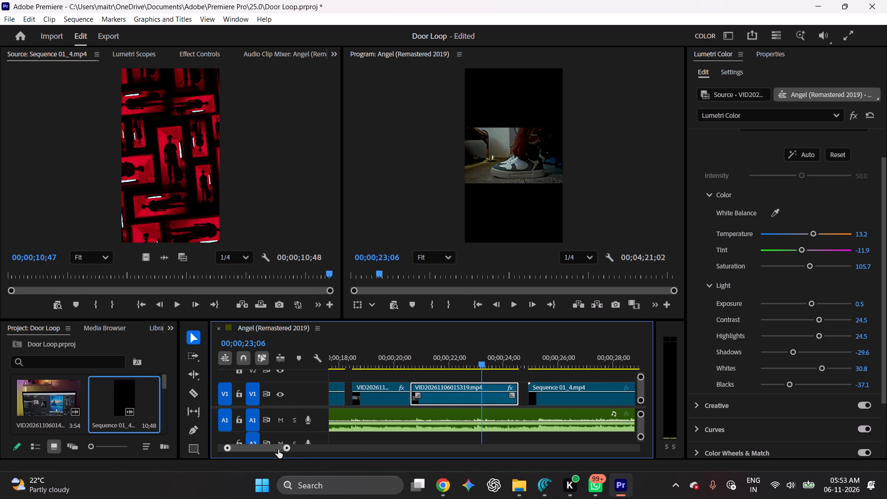
pyautogui.moveTo(278, 450); pyautogui.dragTo(266, 454)
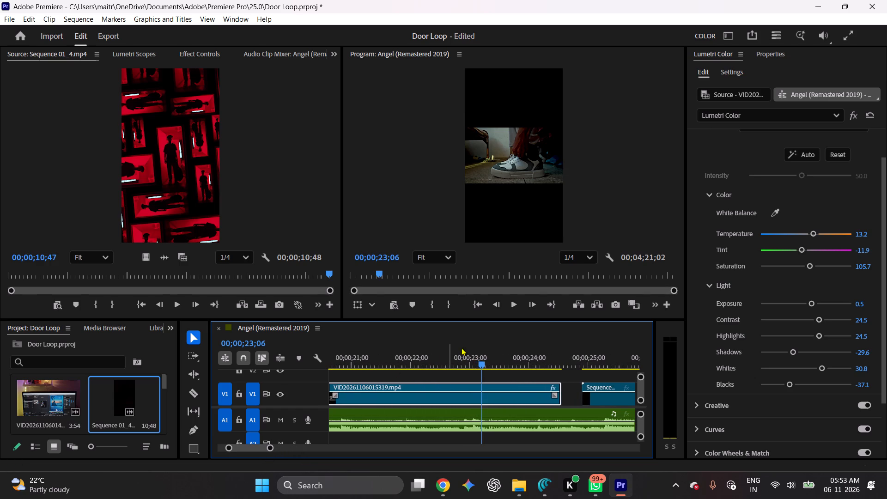
pyautogui.moveTo(479, 364); pyautogui.dragTo(346, 385)
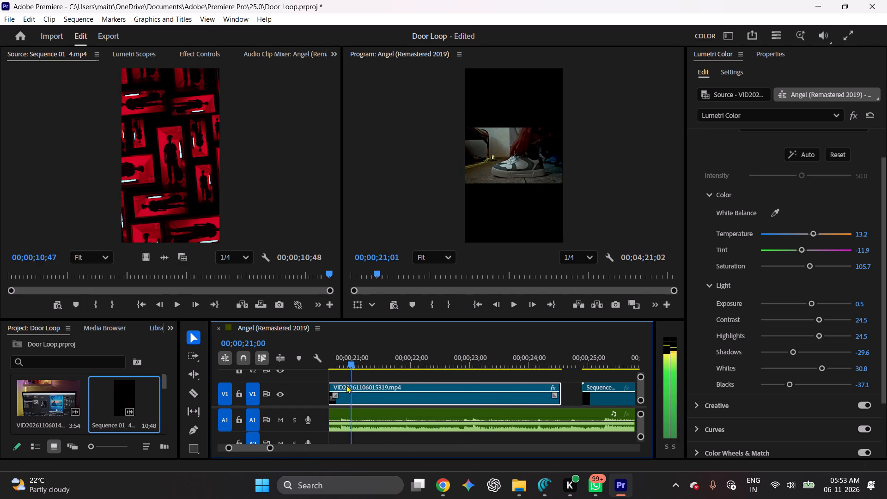
pyautogui.moveTo(346, 385); pyautogui.dragTo(425, 368)
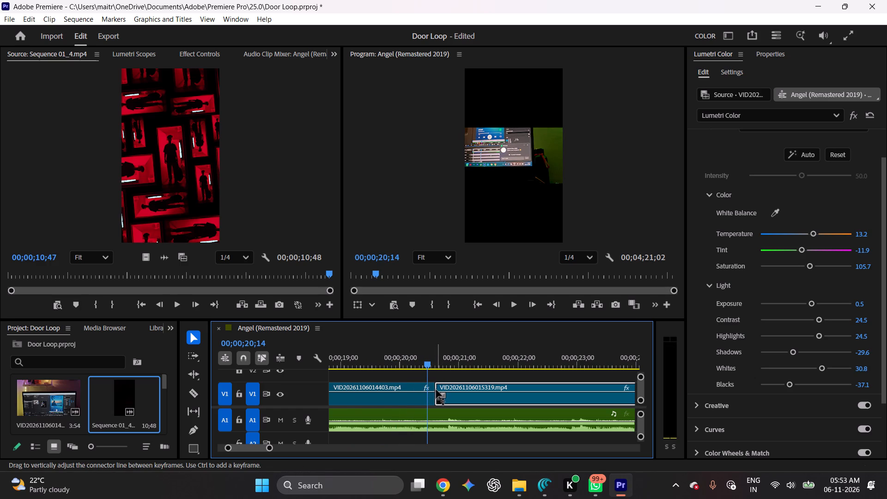
pyautogui.moveTo(437, 387); pyautogui.dragTo(439, 387)
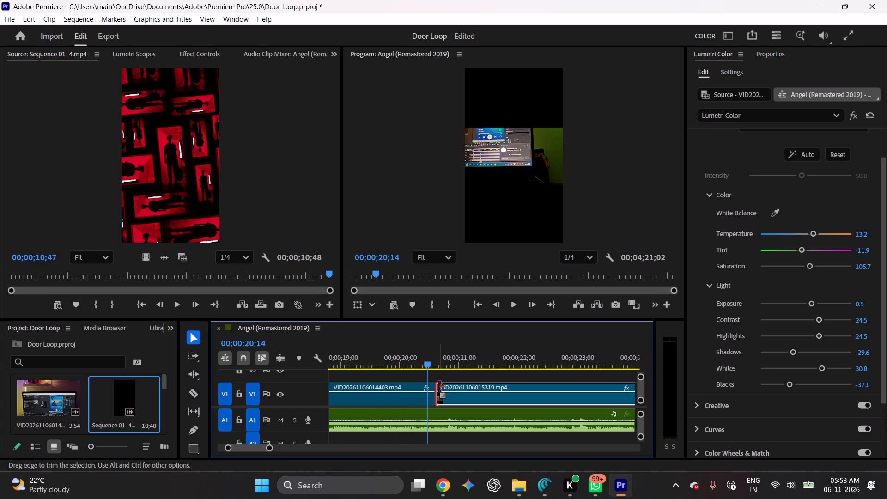
pyautogui.moveTo(439, 387); pyautogui.dragTo(442, 386)
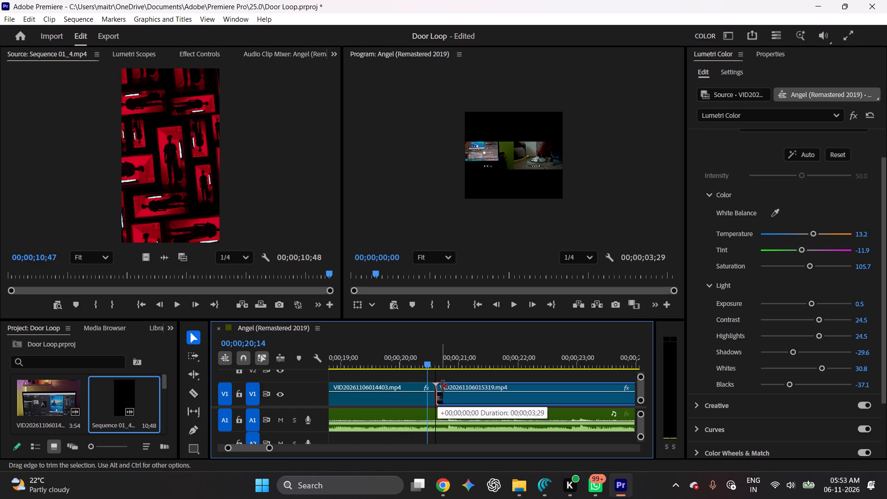
pyautogui.moveTo(442, 386); pyautogui.dragTo(443, 386)
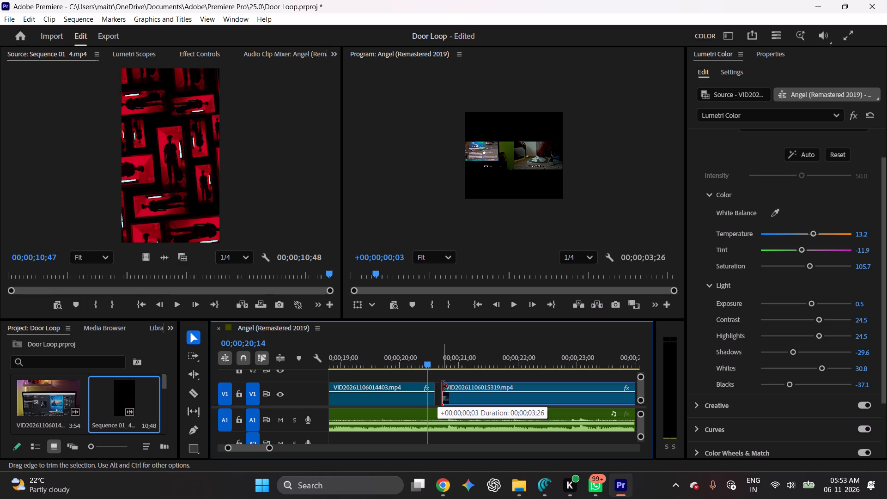
pyautogui.moveTo(443, 386); pyautogui.dragTo(443, 386)
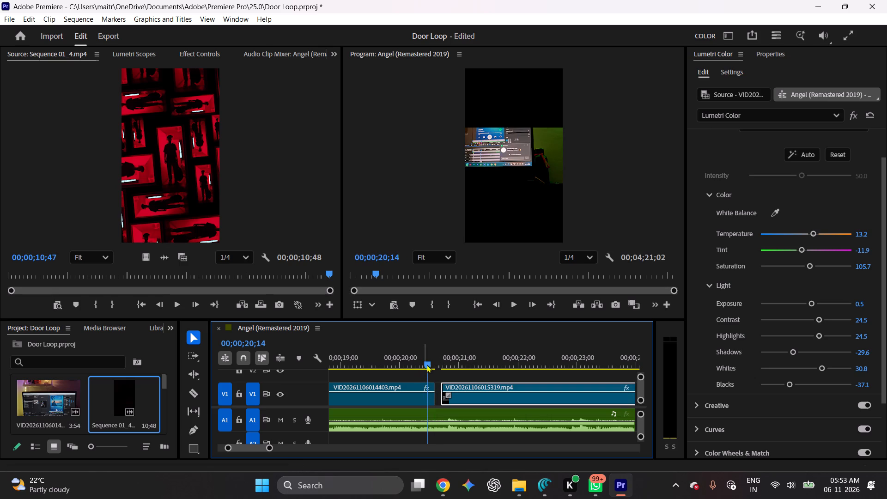
# Play back the V1 clips from about 00;00;10;12 into Sequence 01_4.mp4, rechecking the gap before VID20261106014403.mp4 against the music.
pyautogui.moveTo(425, 361); pyautogui.dragTo(399, 365)
pyautogui.click(510, 306)
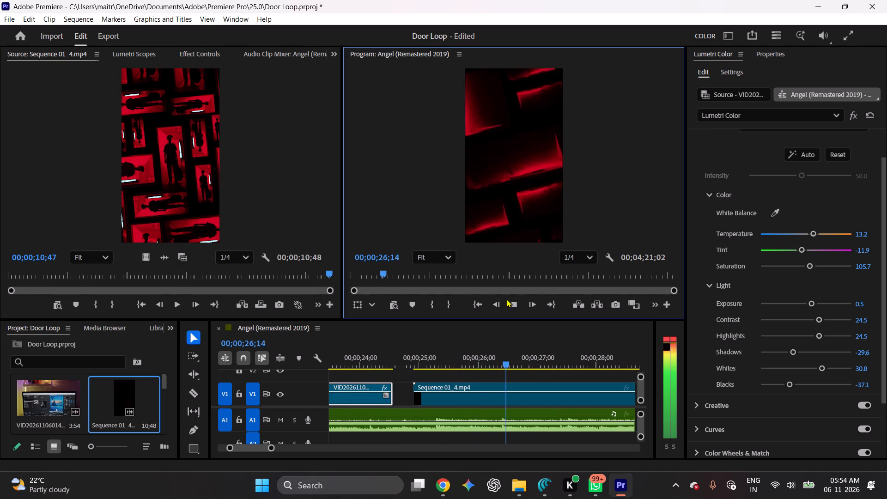
pyautogui.click(513, 301)
pyautogui.moveTo(539, 363); pyautogui.dragTo(459, 367)
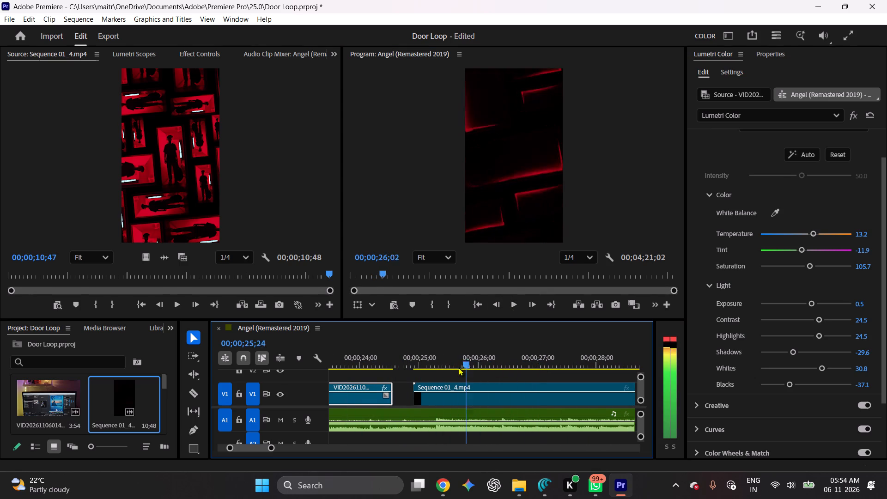
pyautogui.moveTo(459, 367); pyautogui.dragTo(317, 401)
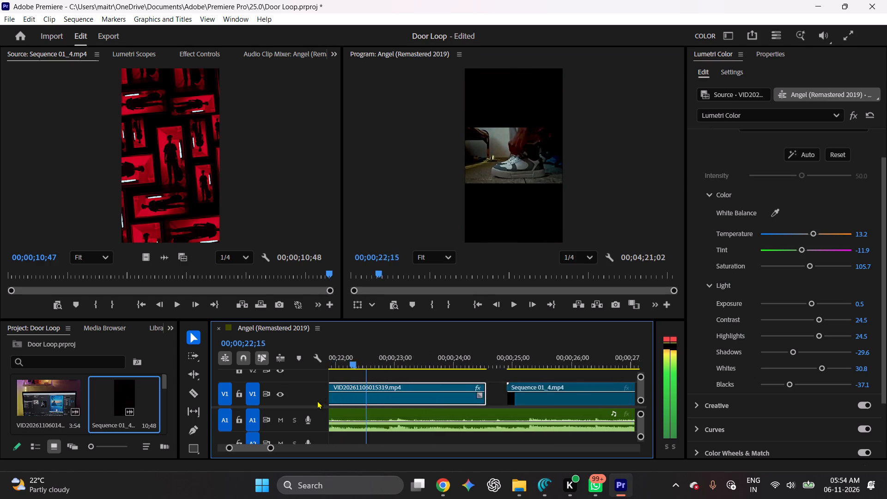
pyautogui.moveTo(317, 401); pyautogui.dragTo(310, 404)
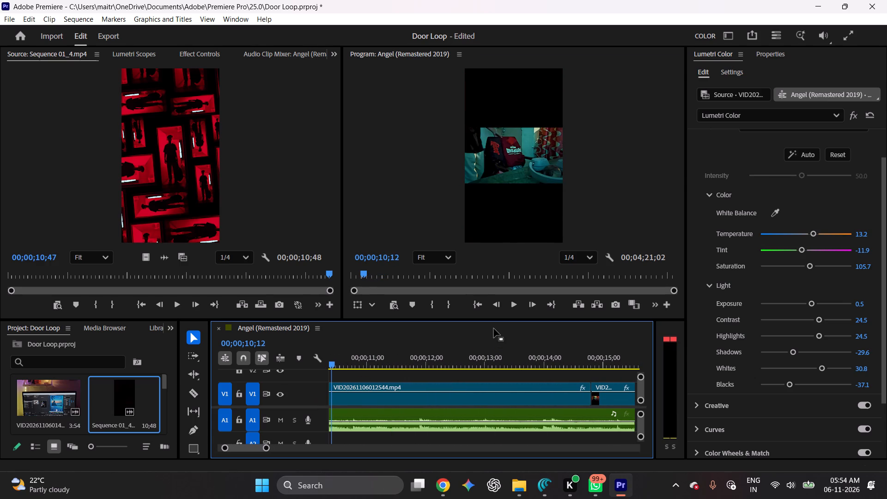
pyautogui.click(513, 306)
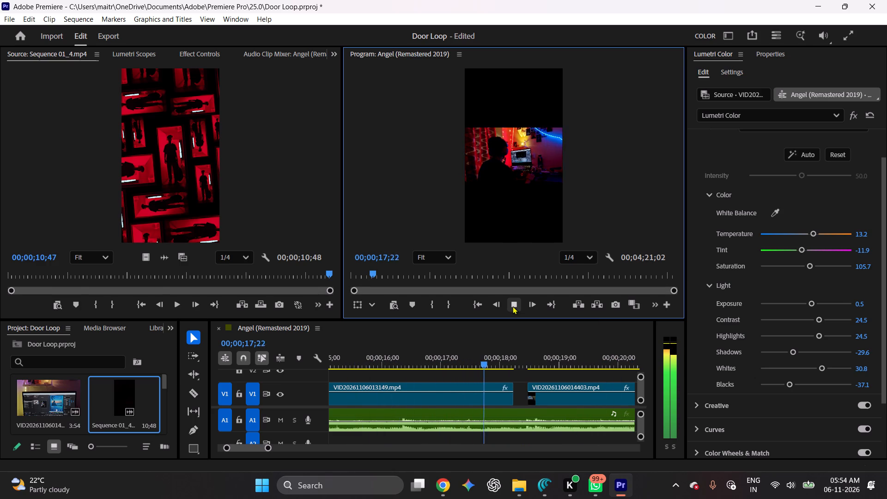
pyautogui.click(513, 306)
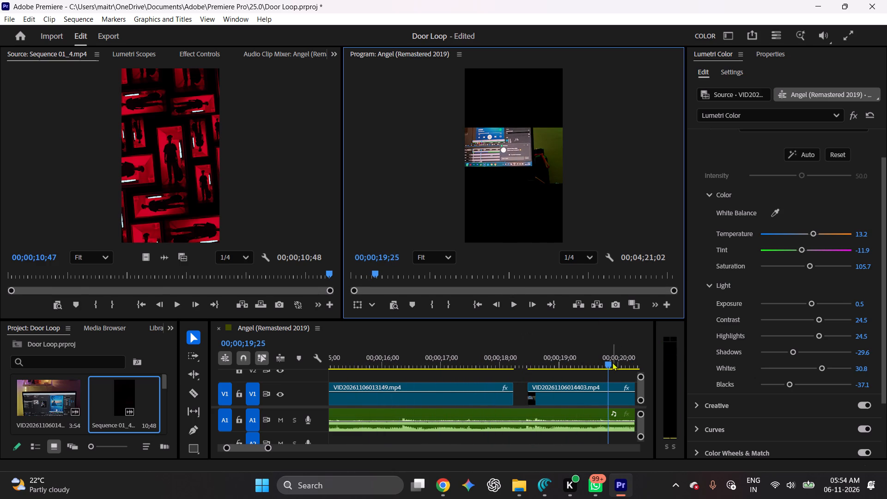
pyautogui.moveTo(609, 362); pyautogui.dragTo(457, 371)
pyautogui.click(516, 300)
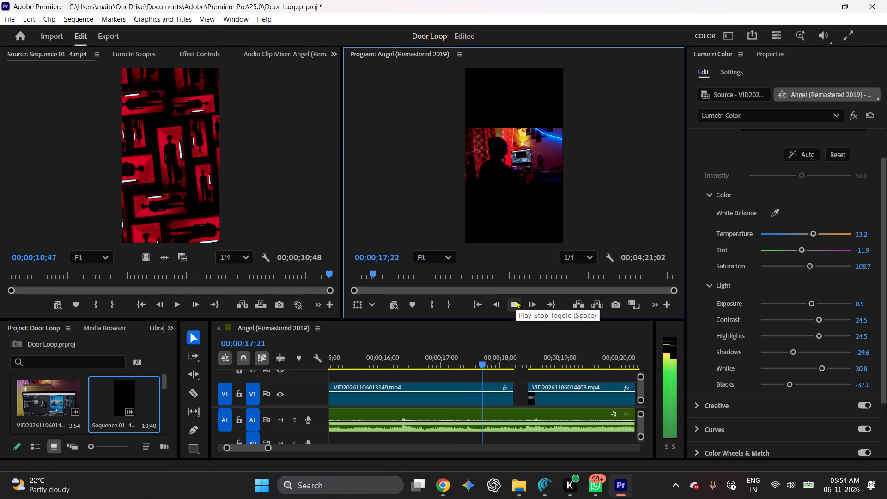
pyautogui.click(516, 300)
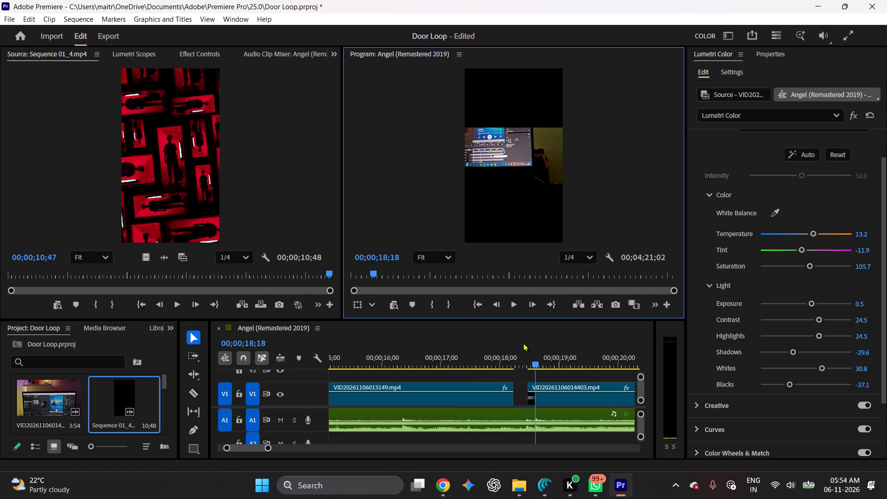
# Shift the gap between VID20261106013149.mp4 and VID20261106014403.mp4 earlier, trimming the first clip's end about 7 frames and starting the second about 6 frames sooner.
pyautogui.moveTo(529, 387); pyautogui.dragTo(523, 389)
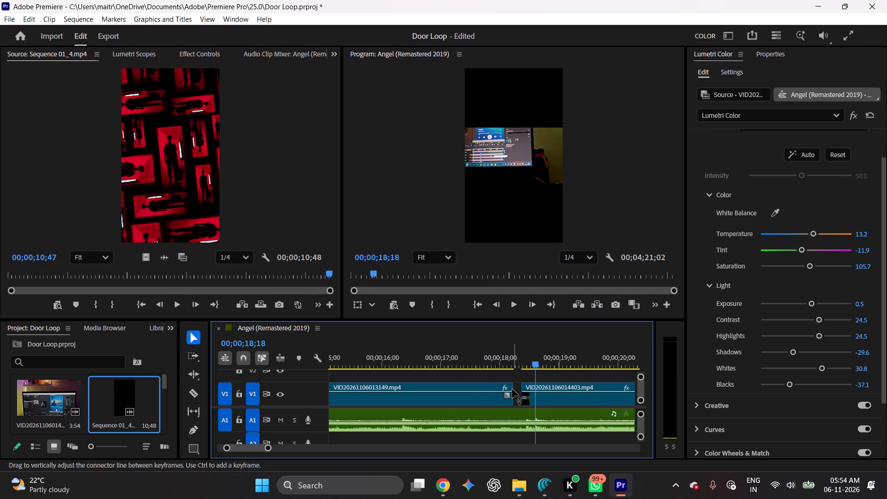
pyautogui.moveTo(513, 384); pyautogui.dragTo(499, 386)
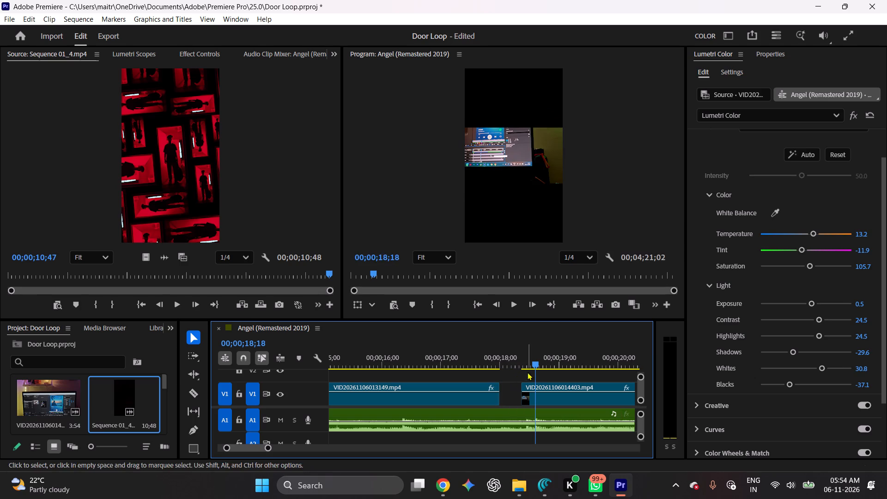
pyautogui.click(536, 364)
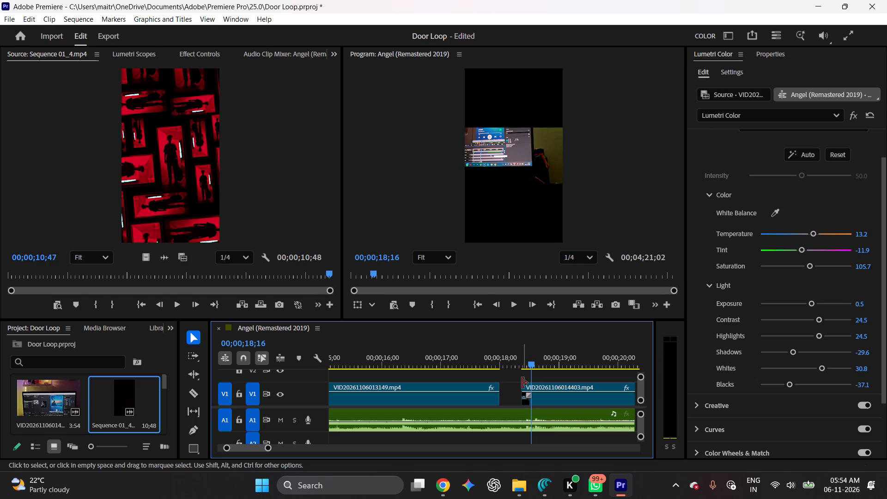
pyautogui.moveTo(522, 384); pyautogui.dragTo(516, 385)
# Replay the retimed cut from VID20261106013149.mp4 into VID20261106014403.mp4 twice, checking it against the music.
pyautogui.moveTo(530, 363); pyautogui.dragTo(499, 369)
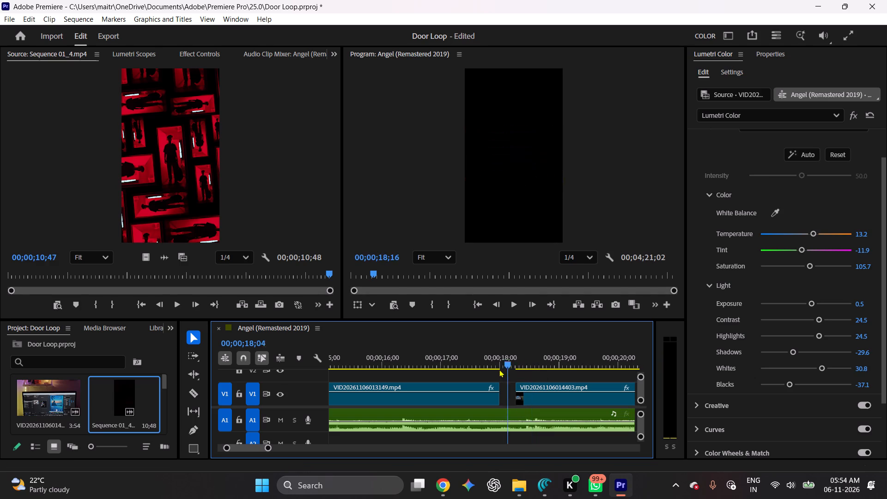
pyautogui.moveTo(499, 369); pyautogui.dragTo(410, 382)
pyautogui.click(517, 304)
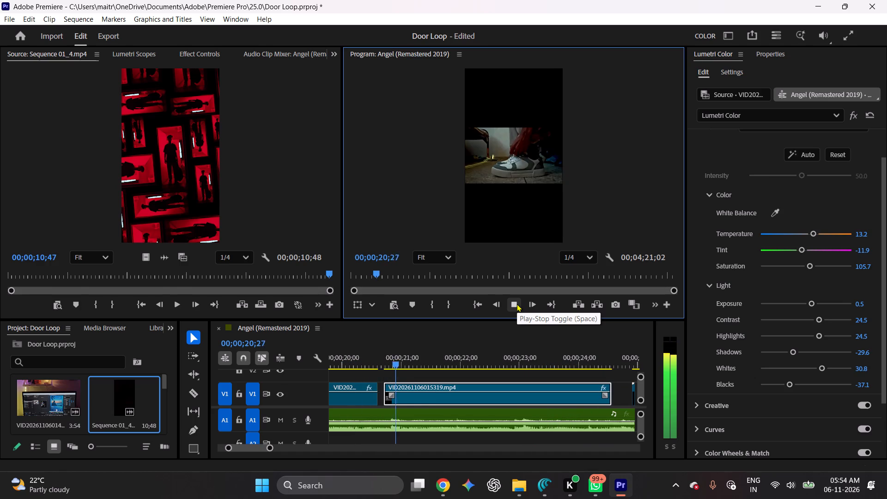
pyautogui.click(517, 304)
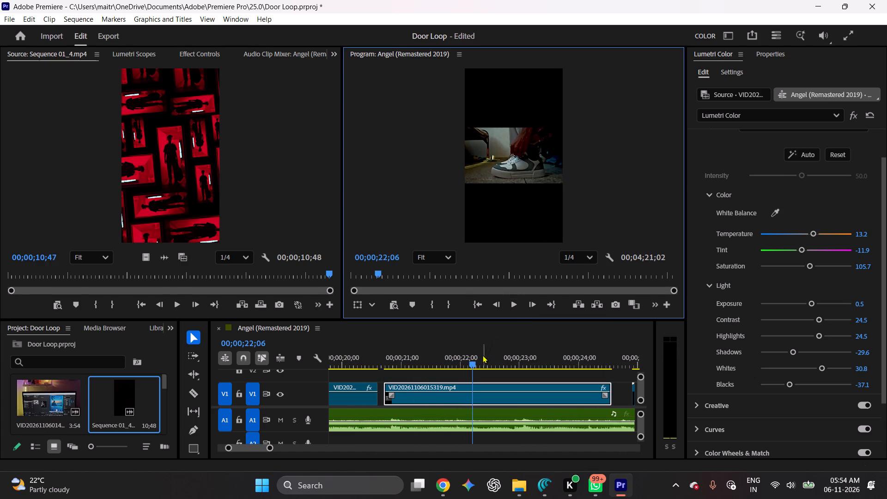
pyautogui.moveTo(474, 365); pyautogui.dragTo(266, 383)
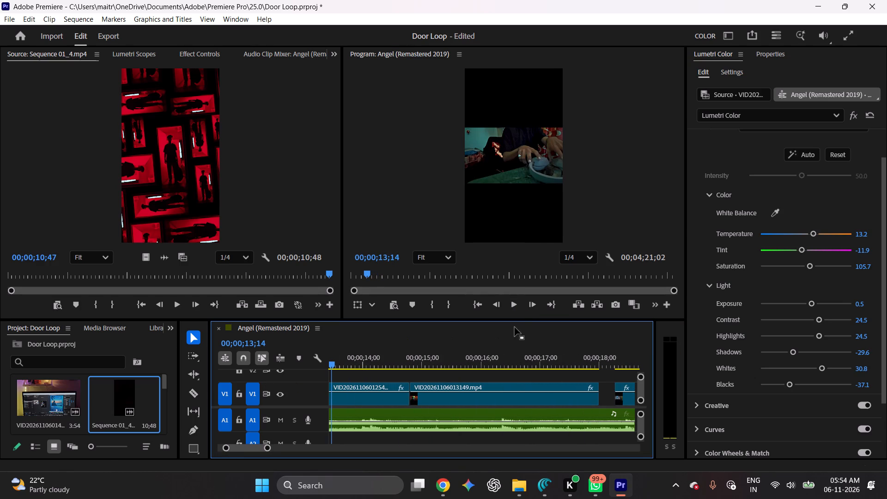
pyautogui.click(509, 307)
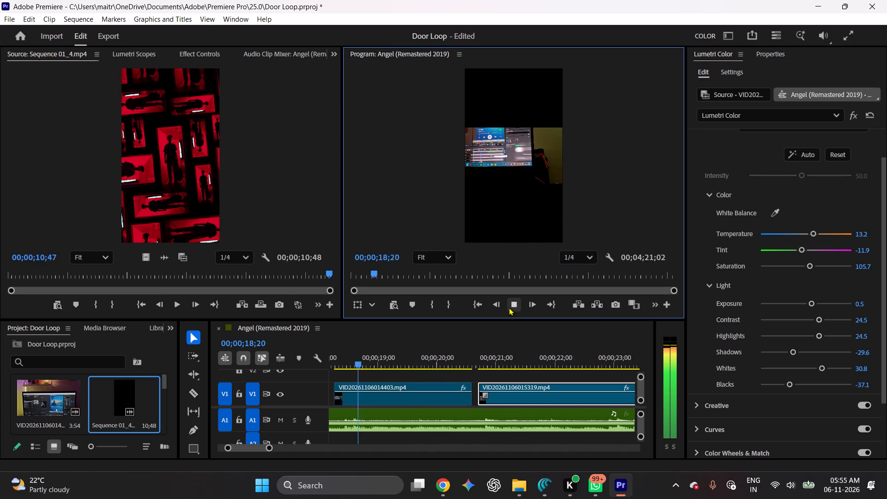
pyautogui.click(509, 307)
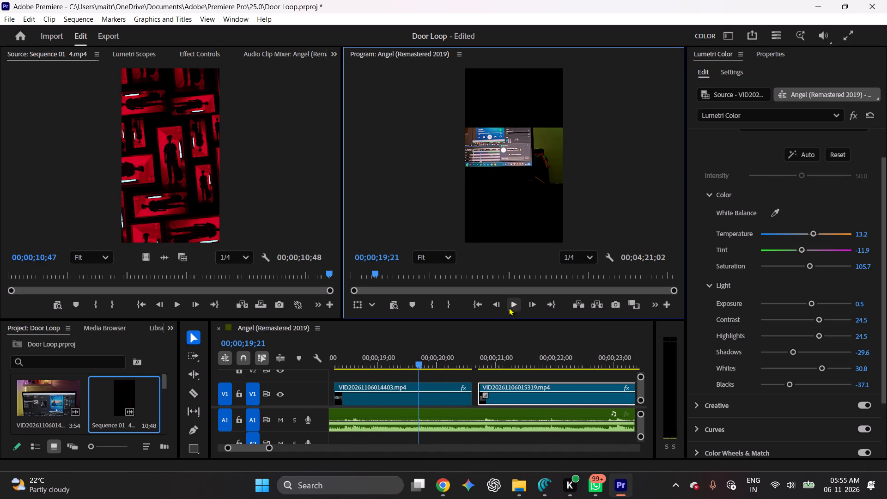
# Extend the end of VID20261106013149.mp4 by about 4 frames, leaving a shorter gap before VID20261106014403.mp4.
pyautogui.moveTo(419, 366); pyautogui.dragTo(403, 371)
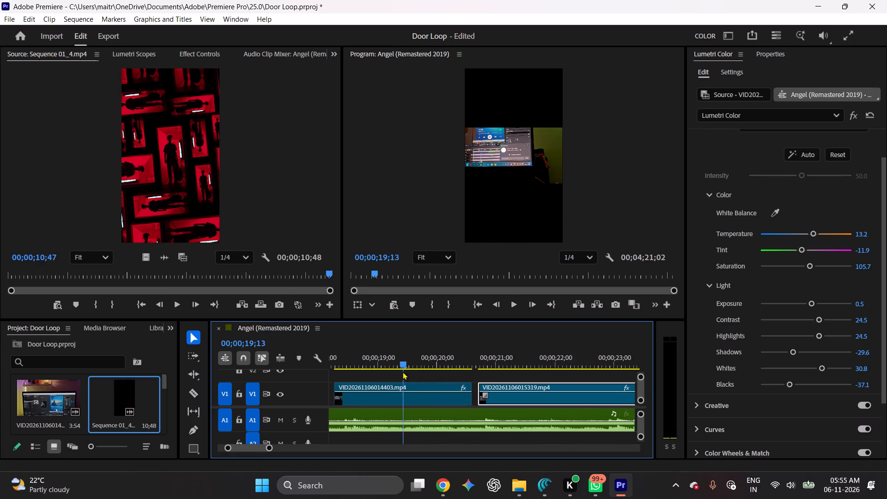
pyautogui.moveTo(403, 371); pyautogui.dragTo(340, 372)
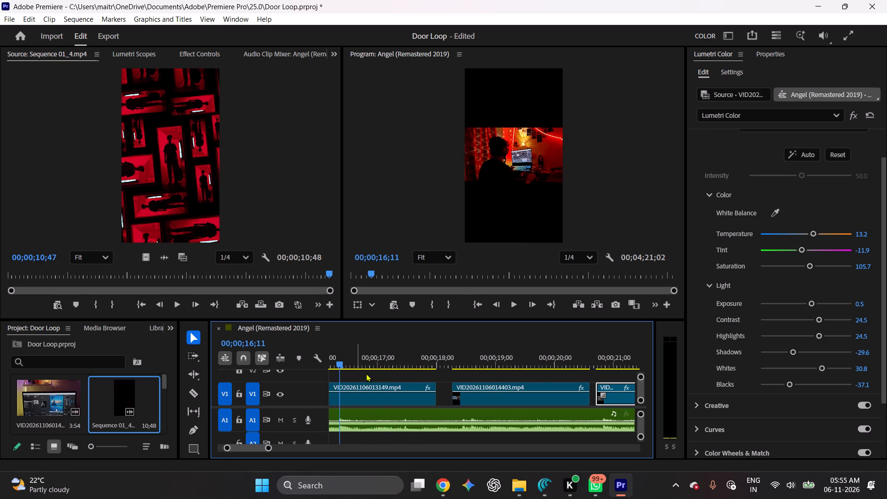
pyautogui.click(404, 388)
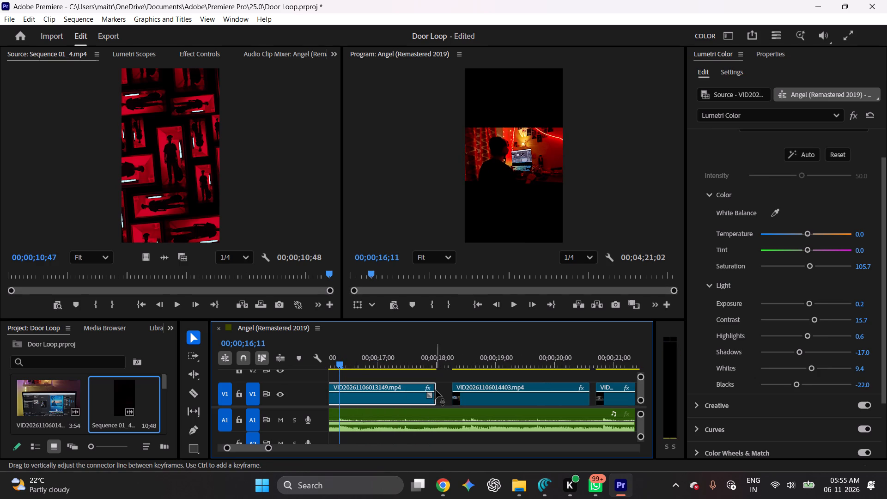
pyautogui.moveTo(436, 388); pyautogui.dragTo(438, 388)
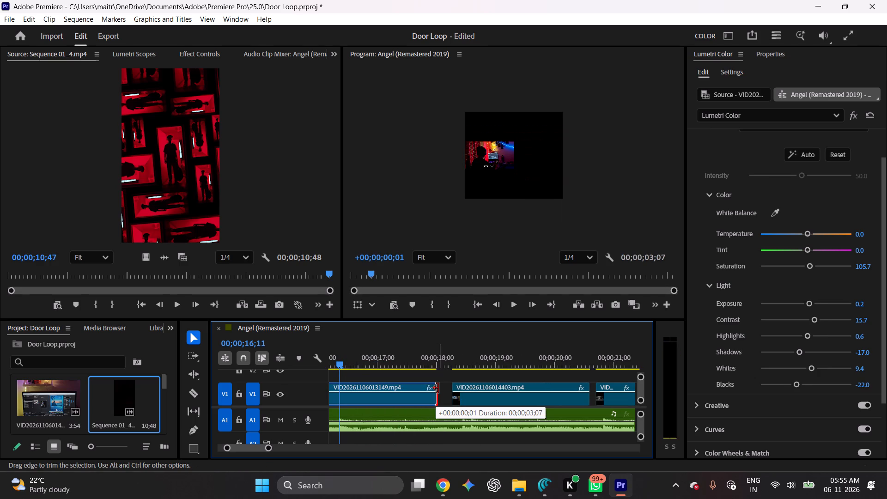
pyautogui.moveTo(438, 388); pyautogui.dragTo(443, 388)
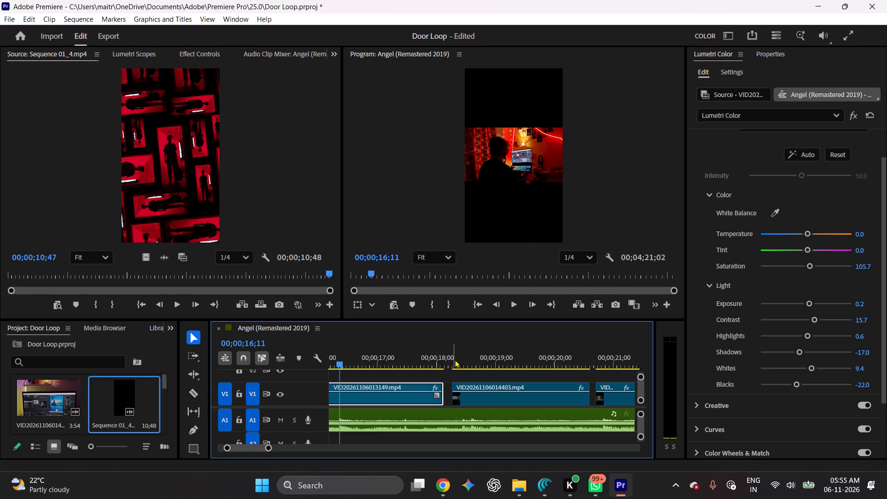
# Play and scrub across the shortened gap between VID20261106013149.mp4 and VID20261106014403.mp4 to check the cut against the music.
pyautogui.click(515, 307)
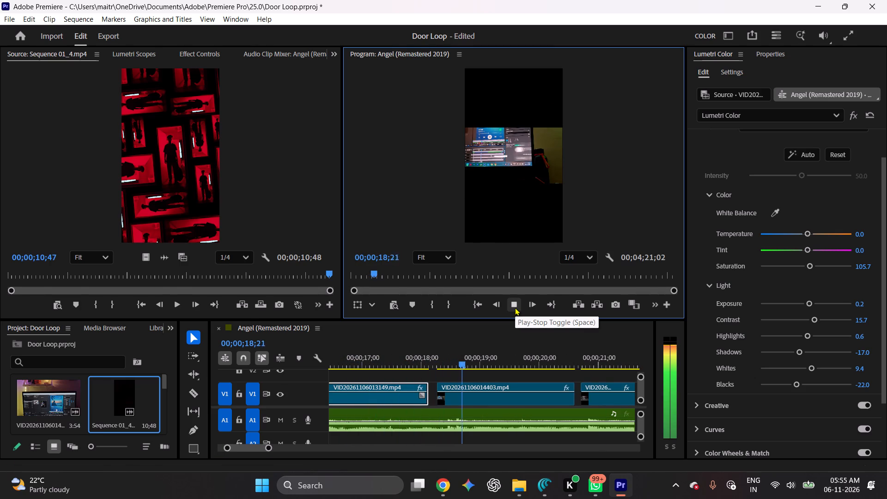
pyautogui.click(515, 307)
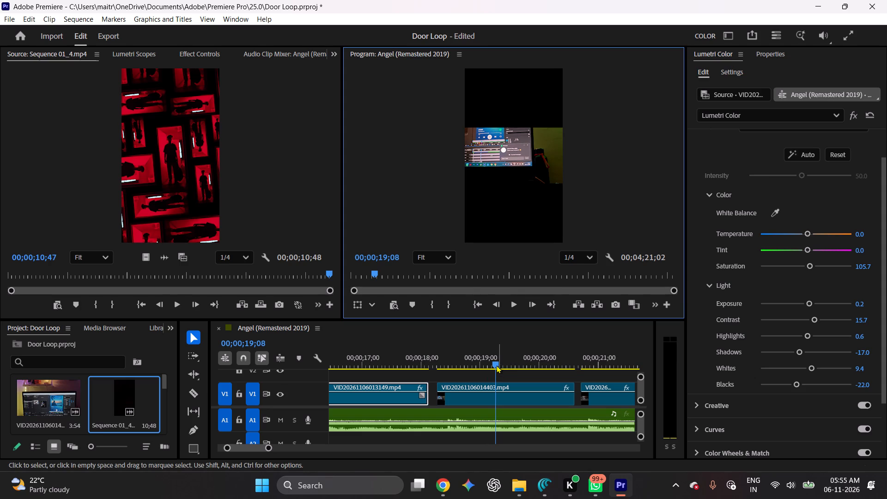
pyautogui.moveTo(497, 365); pyautogui.dragTo(418, 370)
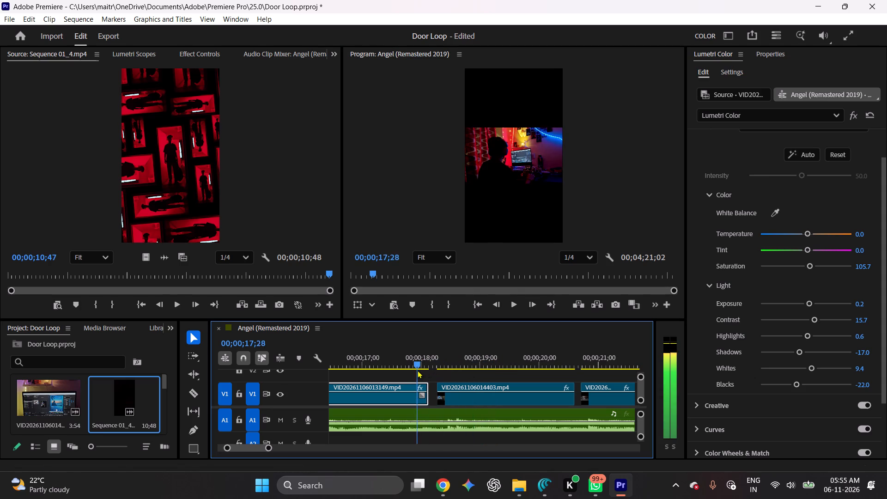
pyautogui.moveTo(418, 370); pyautogui.dragTo(438, 372)
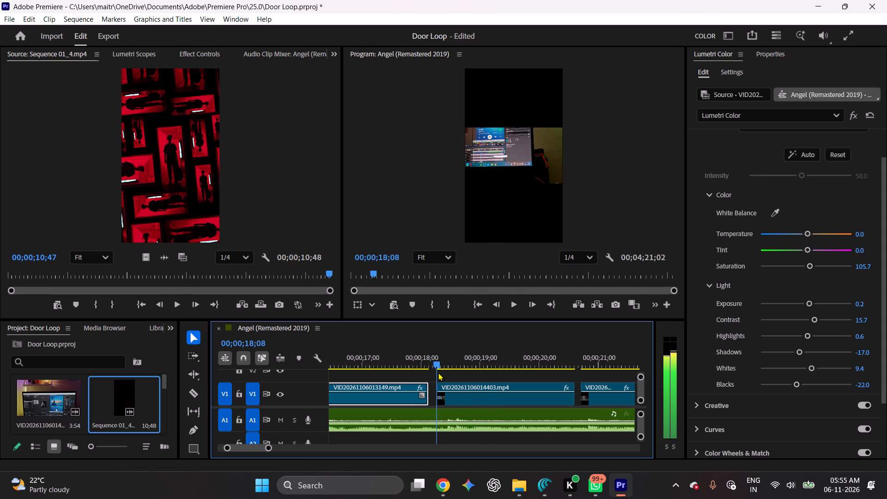
# Replay the stretch from VID20261106012544.mp4 into VID20261106013149.mp4 several times, starting between about 00;00;11;00 and 00;00;13;10, to check the cut timing against the music.
pyautogui.moveTo(438, 372); pyautogui.dragTo(321, 388)
pyautogui.click(321, 388)
pyautogui.moveTo(325, 388); pyautogui.dragTo(421, 372)
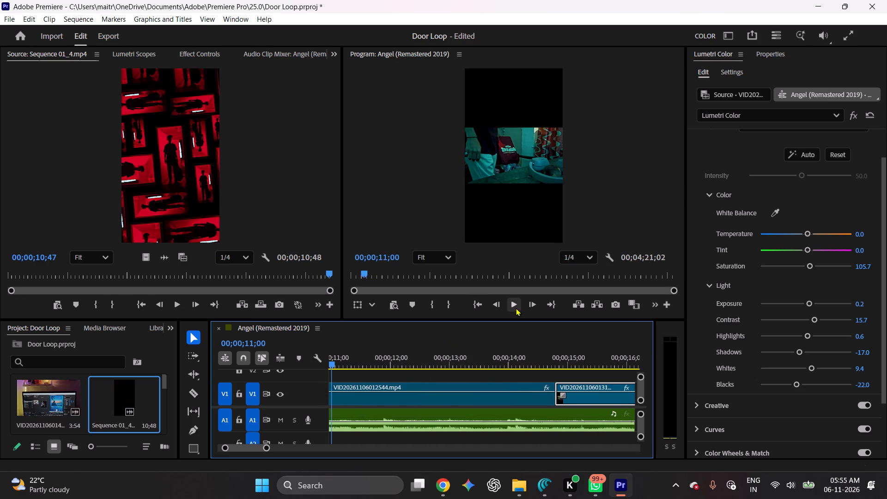
pyautogui.click(516, 308)
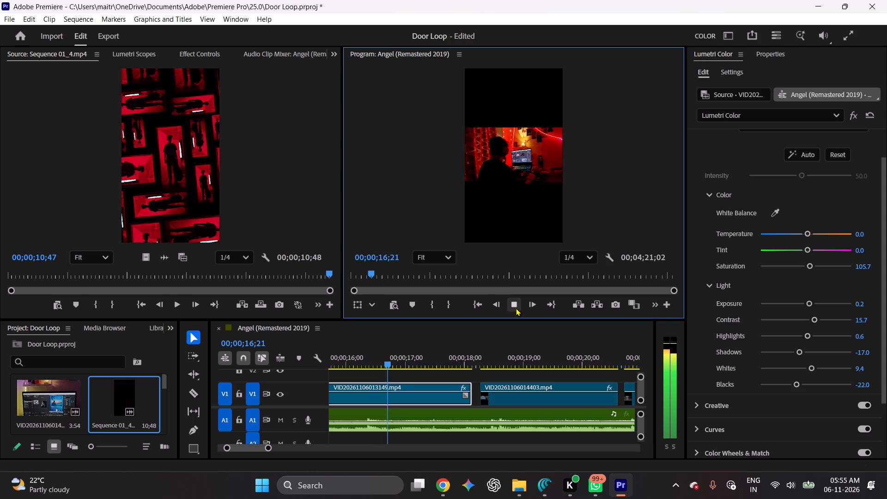
pyautogui.moveTo(456, 363); pyautogui.dragTo(290, 372)
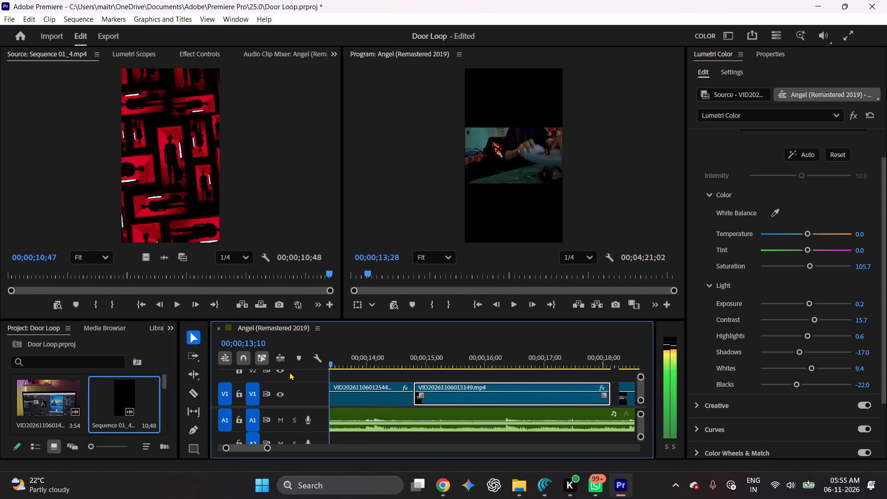
pyautogui.moveTo(290, 372); pyautogui.dragTo(289, 372)
pyautogui.click(512, 304)
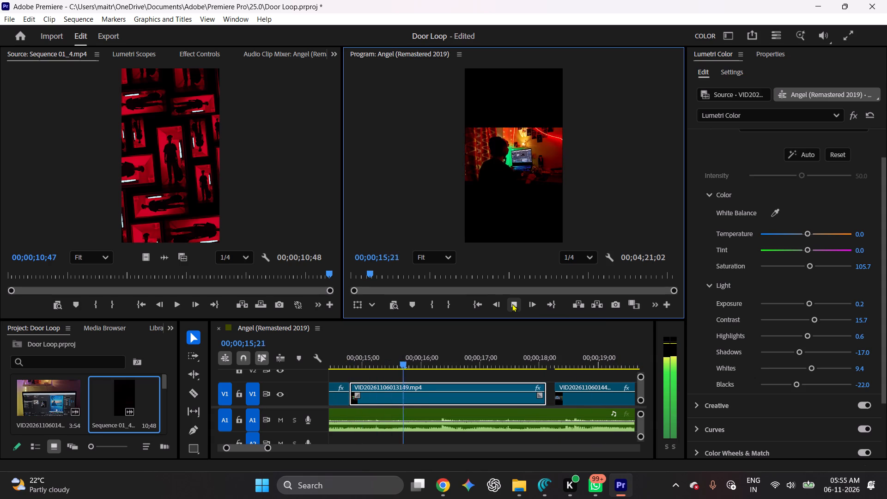
pyautogui.click(512, 304)
pyautogui.moveTo(430, 363); pyautogui.dragTo(406, 368)
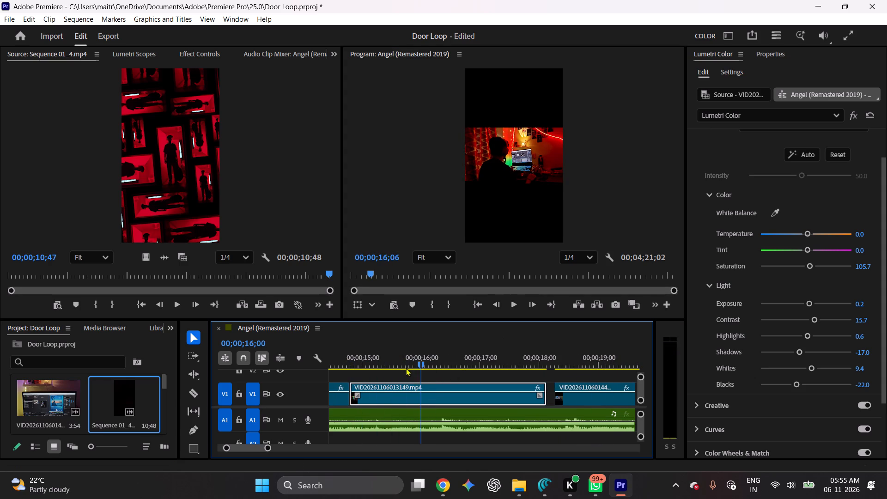
pyautogui.moveTo(406, 368); pyautogui.dragTo(324, 388)
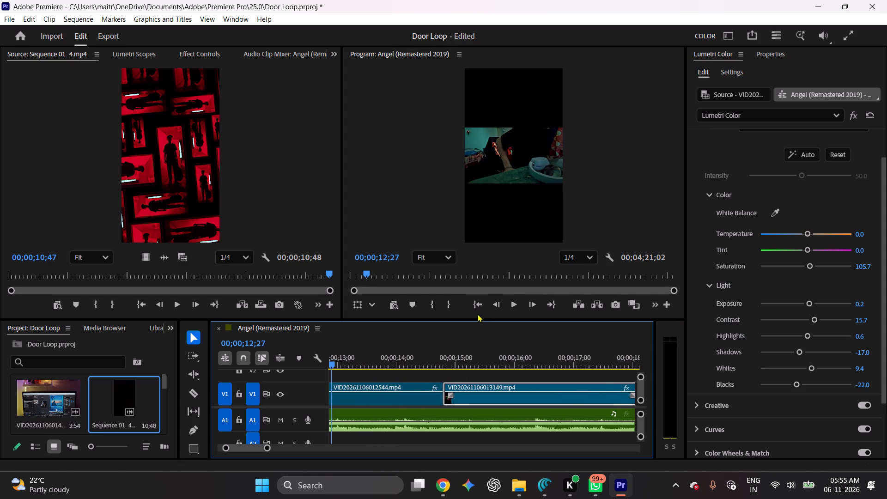
pyautogui.click(516, 306)
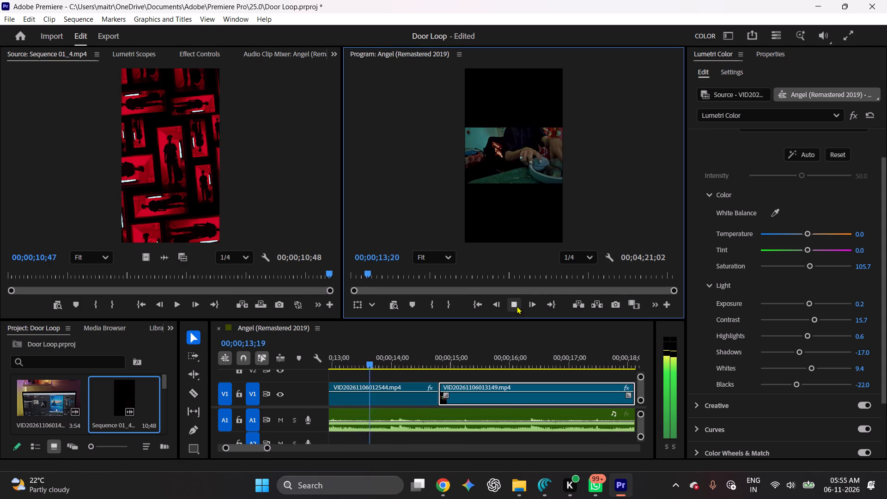
pyautogui.click(517, 306)
pyautogui.click(517, 306)
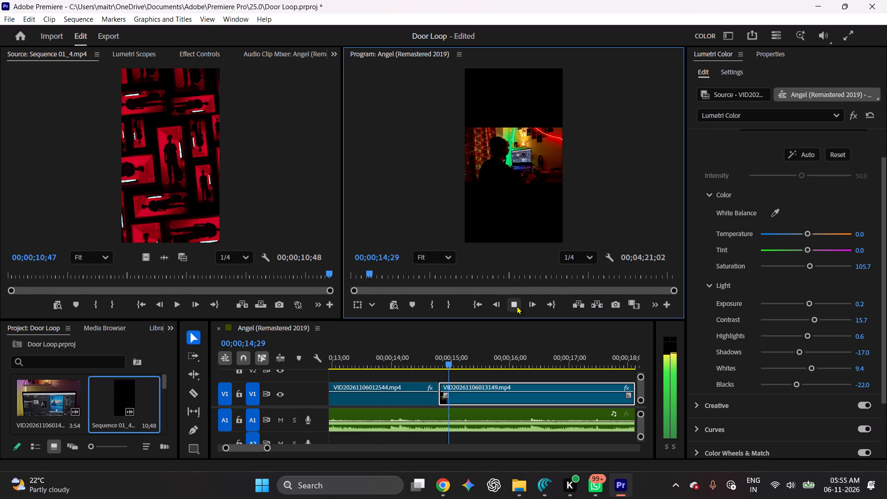
pyautogui.click(517, 306)
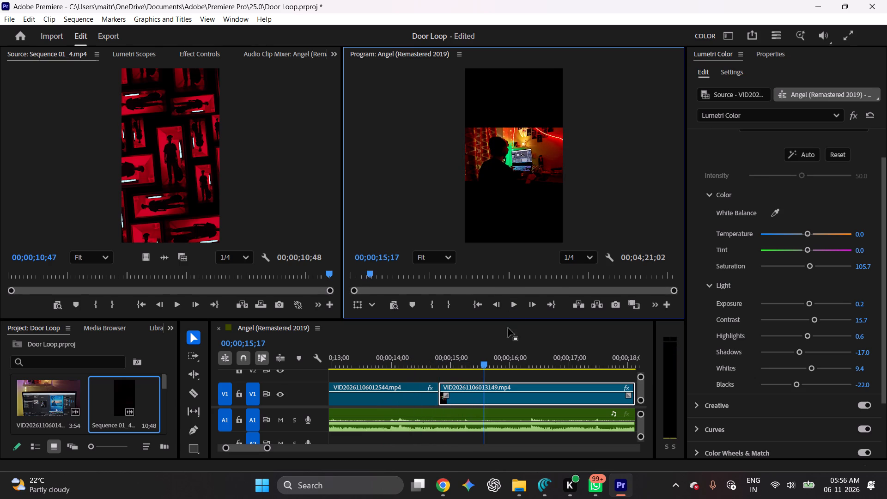
# Replay the opening of VID20261106013149.mp4 several times, starting between about 00;00;14;25 and 00;00;15;12, to locate the music beat for its cut.
pyautogui.moveTo(484, 359); pyautogui.dragTo(460, 366)
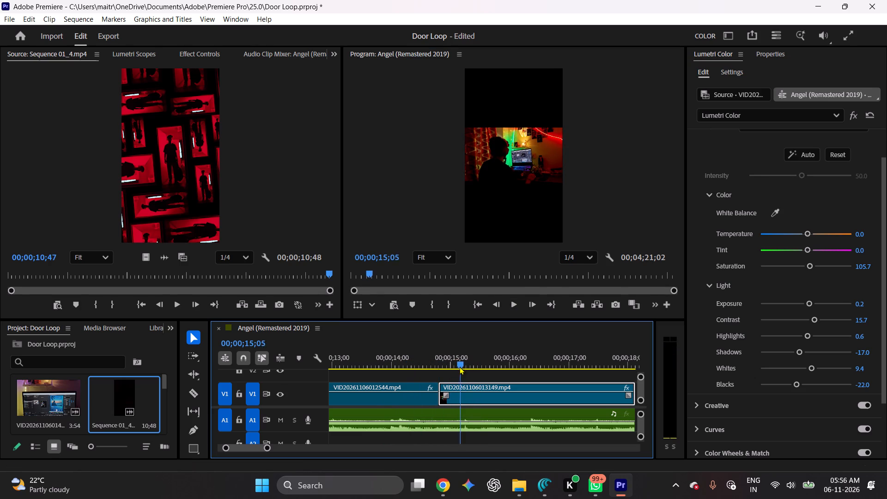
pyautogui.moveTo(460, 366); pyautogui.dragTo(445, 371)
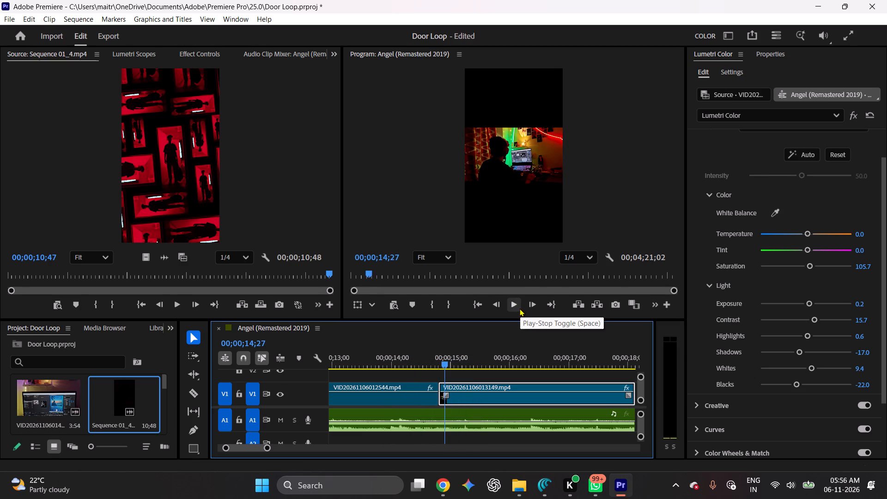
pyautogui.click(518, 307)
pyautogui.click(518, 307)
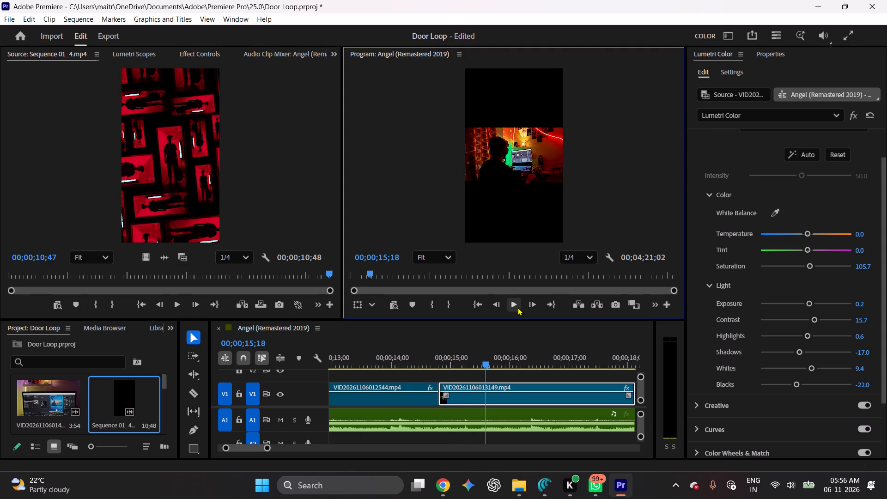
pyautogui.moveTo(486, 365); pyautogui.dragTo(475, 365)
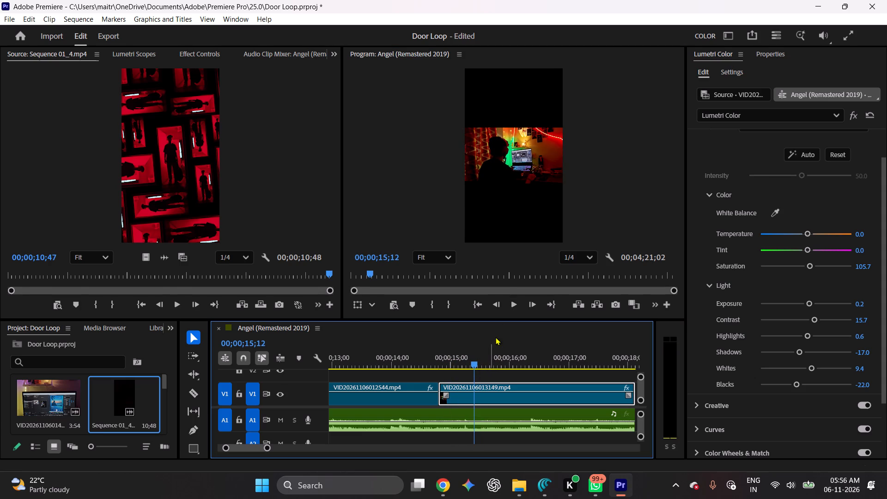
pyautogui.doubleClick(512, 303)
pyautogui.doubleClick(512, 303)
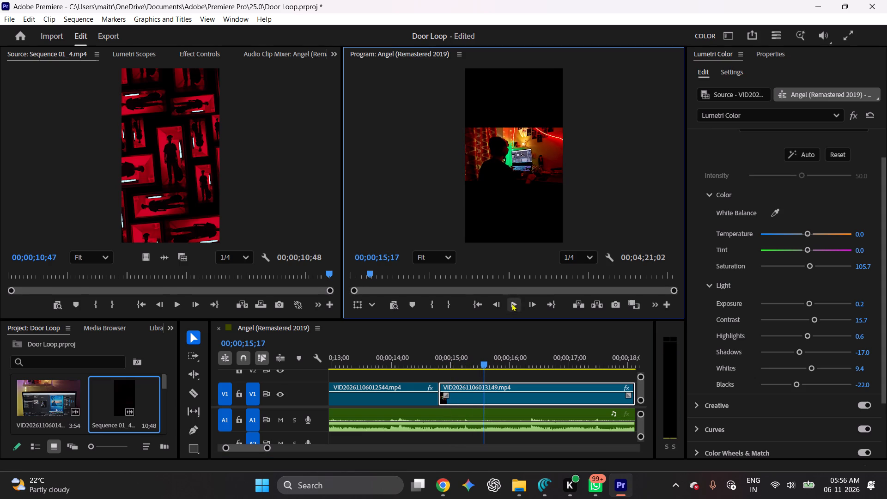
pyautogui.doubleClick(512, 303)
pyautogui.doubleClick(512, 303)
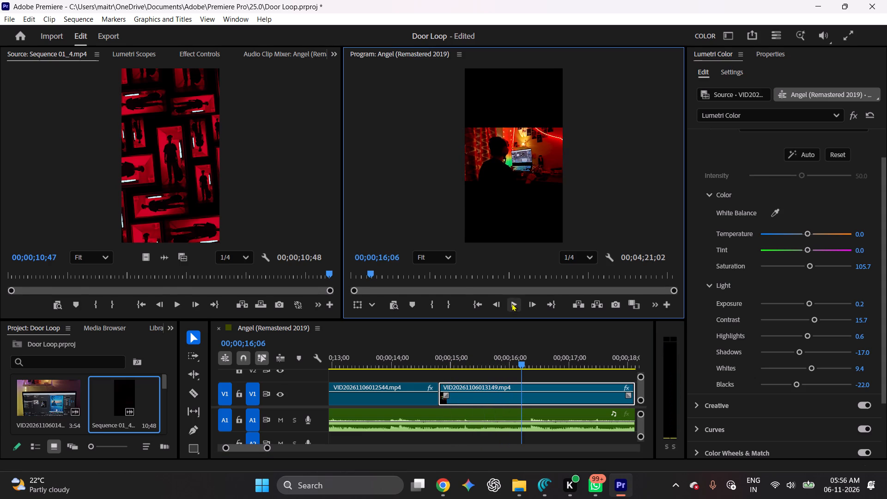
pyautogui.moveTo(521, 360); pyautogui.dragTo(452, 374)
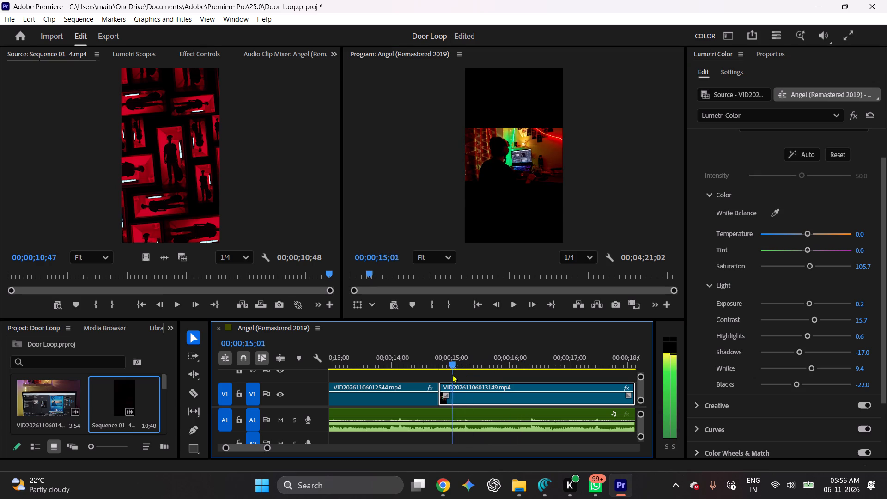
pyautogui.moveTo(452, 374); pyautogui.dragTo(438, 378)
pyautogui.click(516, 309)
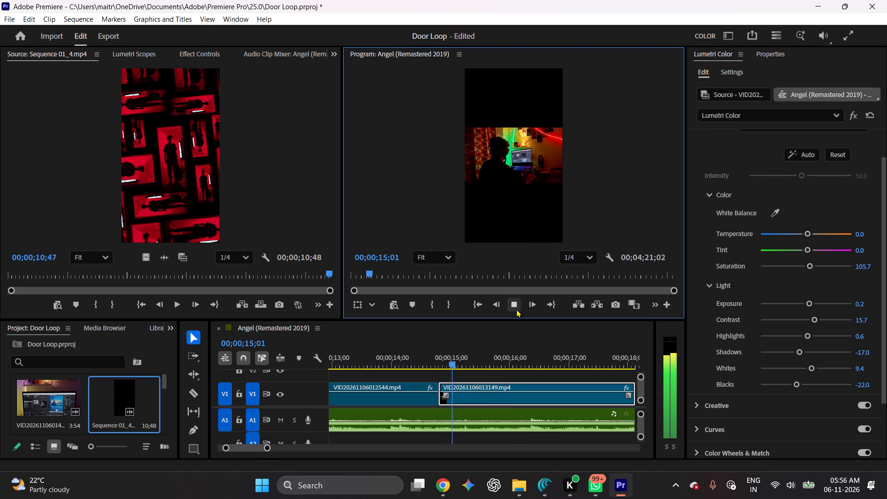
pyautogui.click(516, 309)
pyautogui.moveTo(486, 359); pyautogui.dragTo(473, 362)
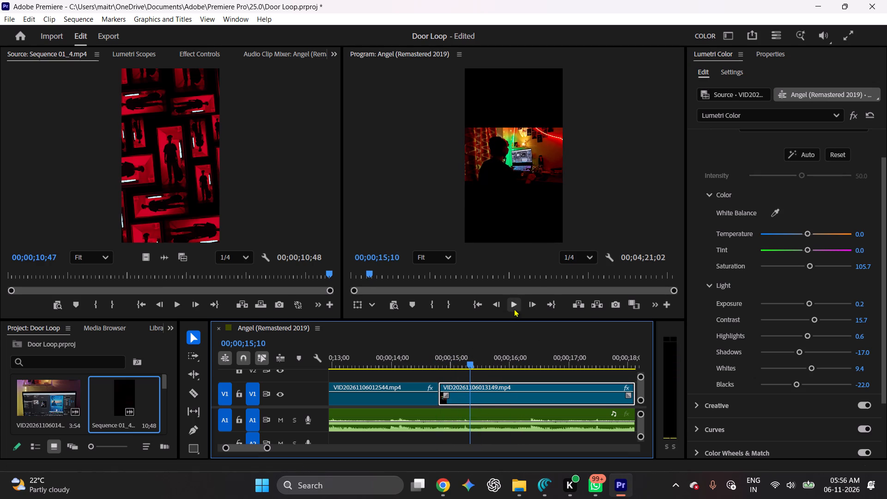
pyautogui.doubleClick(514, 307)
pyautogui.click(514, 307)
pyautogui.click(514, 307)
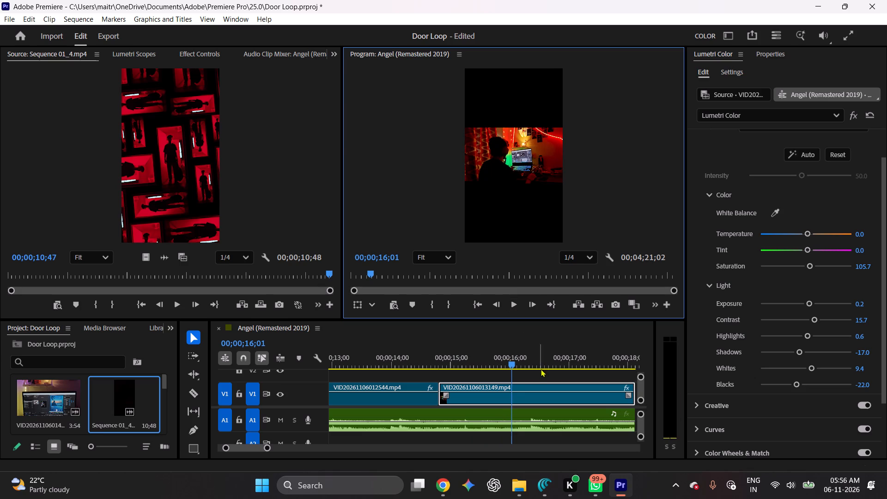
pyautogui.moveTo(510, 360); pyautogui.dragTo(442, 380)
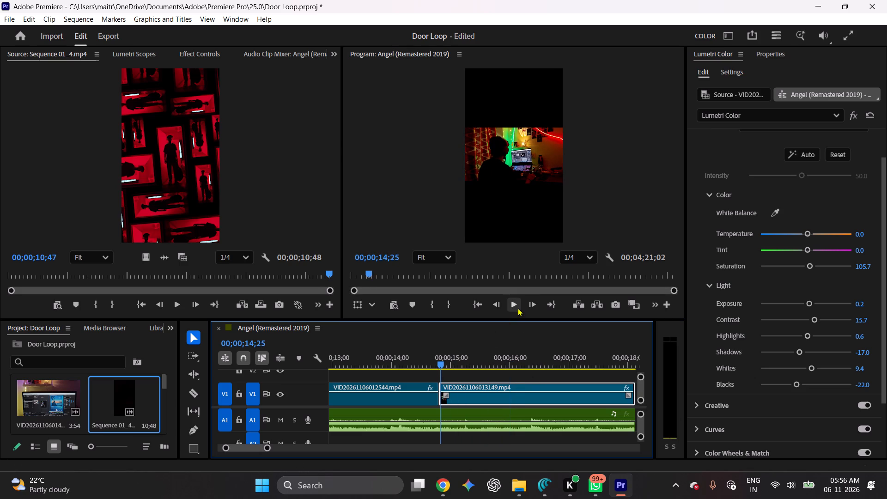
pyautogui.click(518, 307)
pyautogui.click(518, 307)
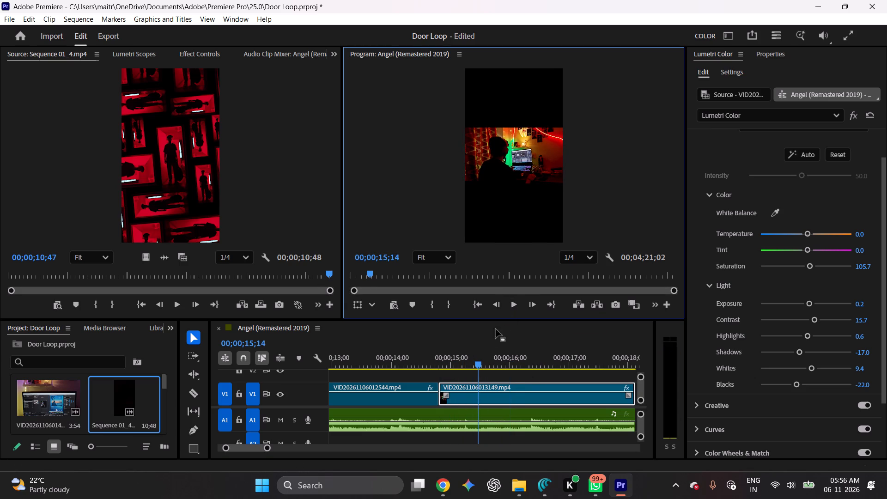
# Trim the start of VID20261106013149.mp4 in by about 16 frames so it begins at 00;00;15;10.
pyautogui.moveTo(477, 365); pyautogui.dragTo(468, 364)
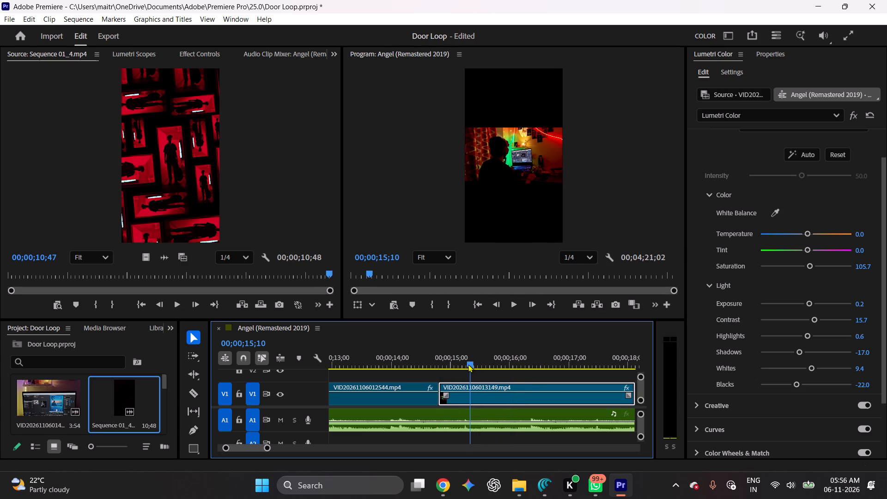
pyautogui.moveTo(468, 364); pyautogui.dragTo(466, 364)
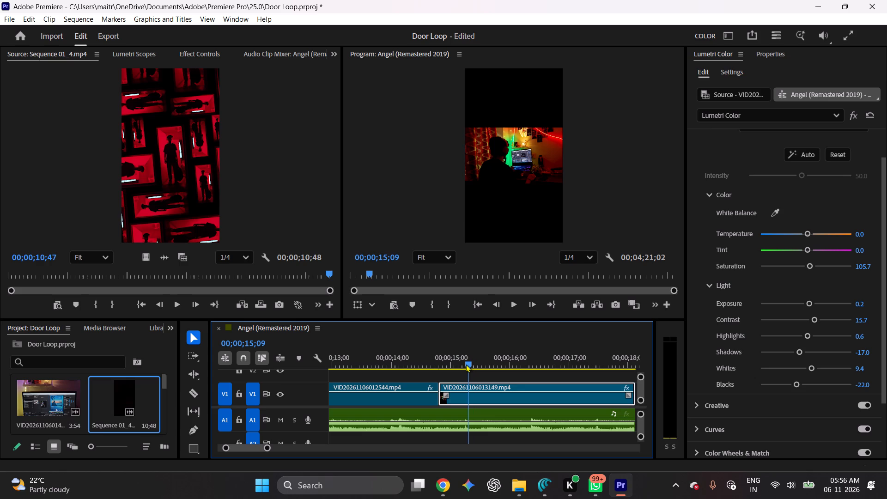
pyautogui.moveTo(466, 364); pyautogui.dragTo(468, 365)
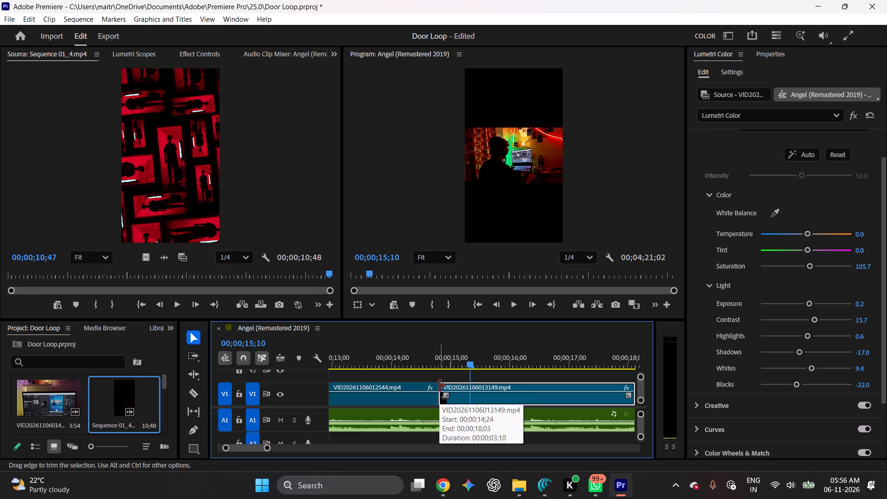
pyautogui.moveTo(439, 386); pyautogui.dragTo(461, 388)
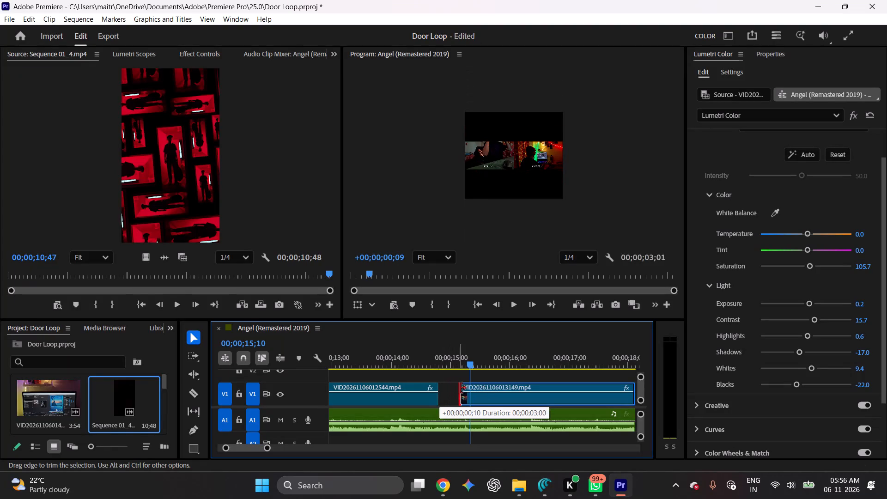
pyautogui.moveTo(461, 388); pyautogui.dragTo(468, 389)
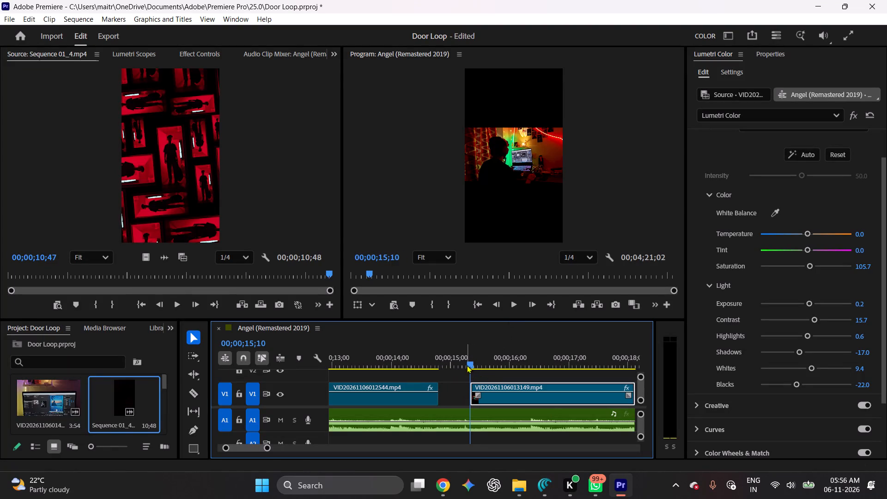
# Play from 00;00;14;10 across the gap into VID20261106013149.mp4 and scrub back over it to check the new start against the music.
pyautogui.moveTo(469, 365); pyautogui.dragTo(412, 373)
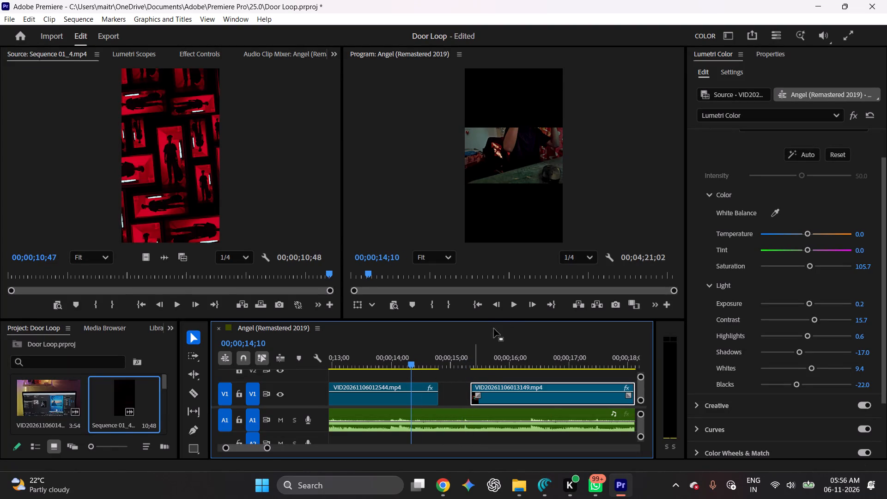
pyautogui.click(514, 309)
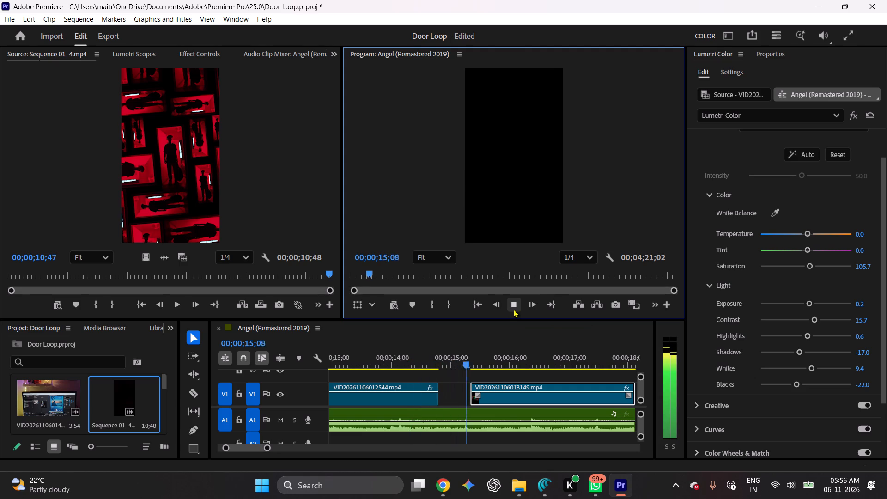
pyautogui.click(514, 309)
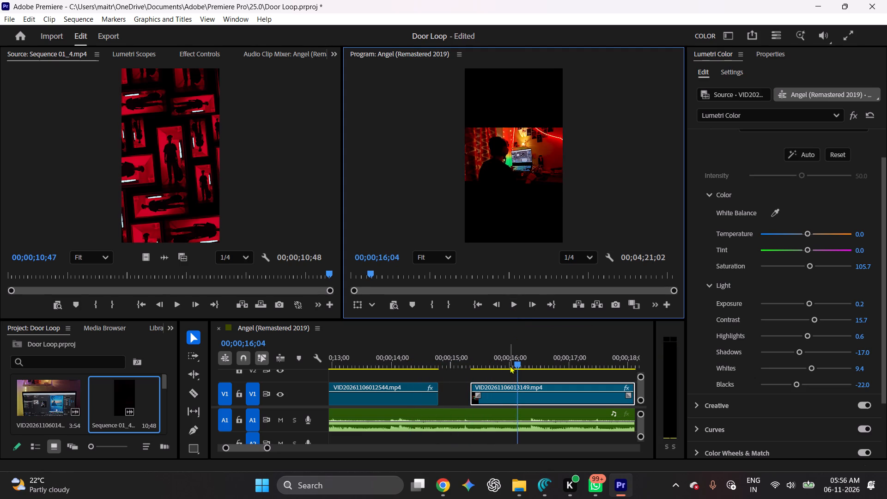
pyautogui.moveTo(517, 360); pyautogui.dragTo(480, 368)
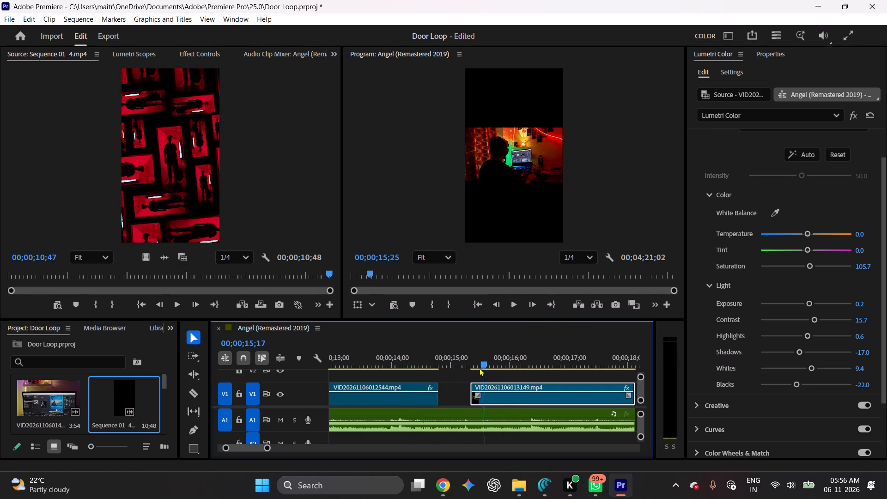
pyautogui.moveTo(480, 368); pyautogui.dragTo(383, 378)
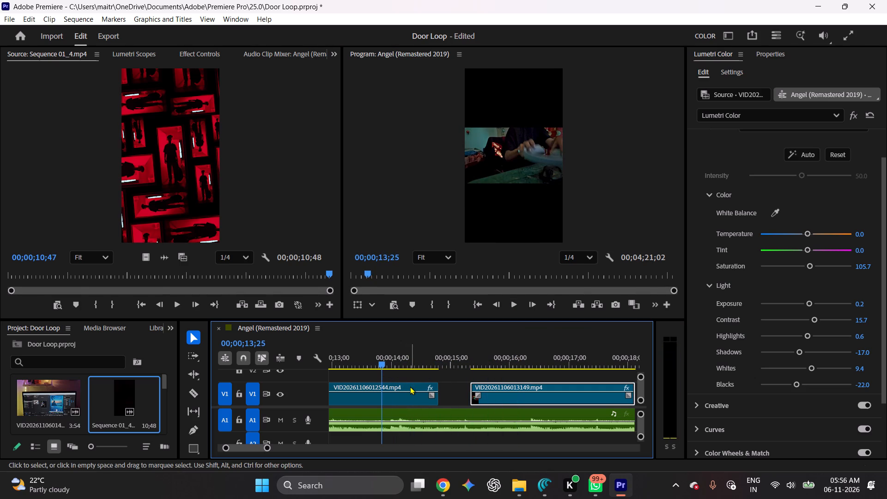
# Move VID20261106012544.mp4 about 12 frames later on V1, leaving a short gap before VID20261106013149.mp4.
pyautogui.moveTo(410, 386); pyautogui.dragTo(431, 387)
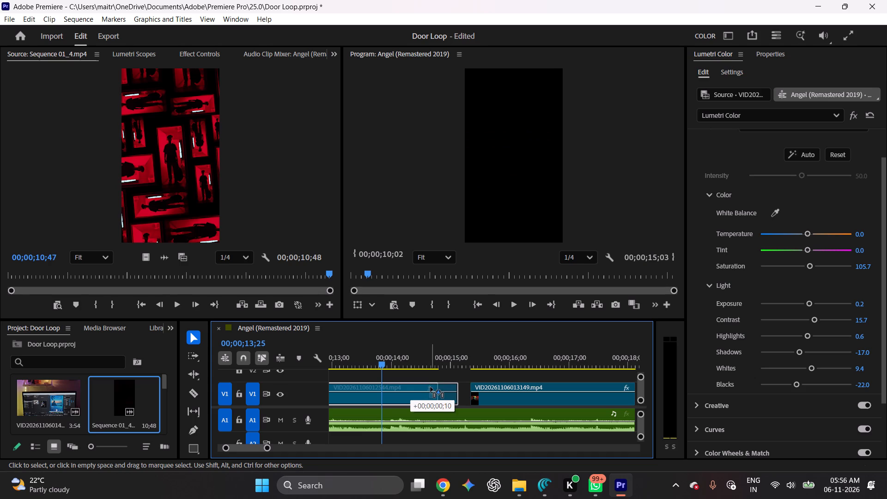
pyautogui.moveTo(431, 387); pyautogui.dragTo(436, 389)
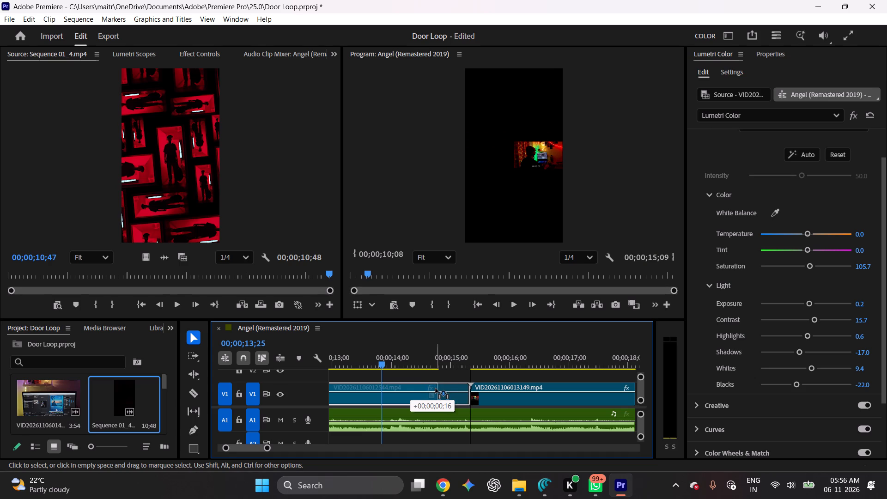
pyautogui.moveTo(436, 389); pyautogui.dragTo(434, 389)
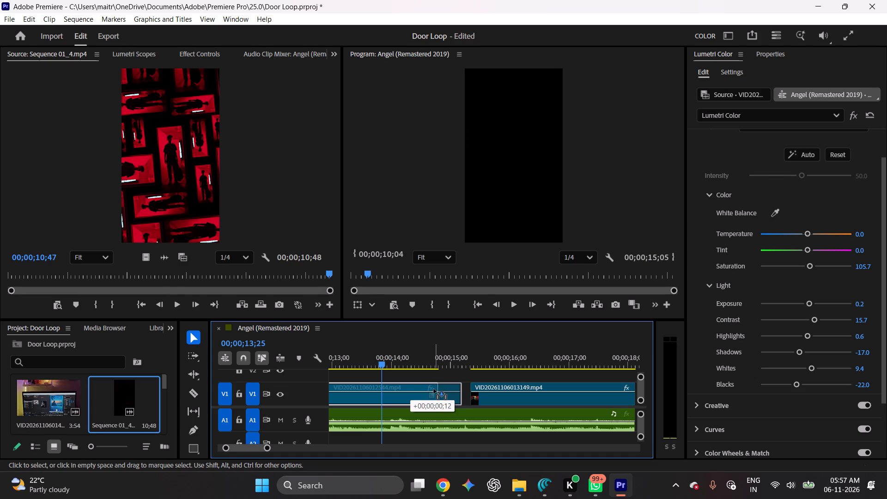
pyautogui.moveTo(434, 389); pyautogui.dragTo(435, 389)
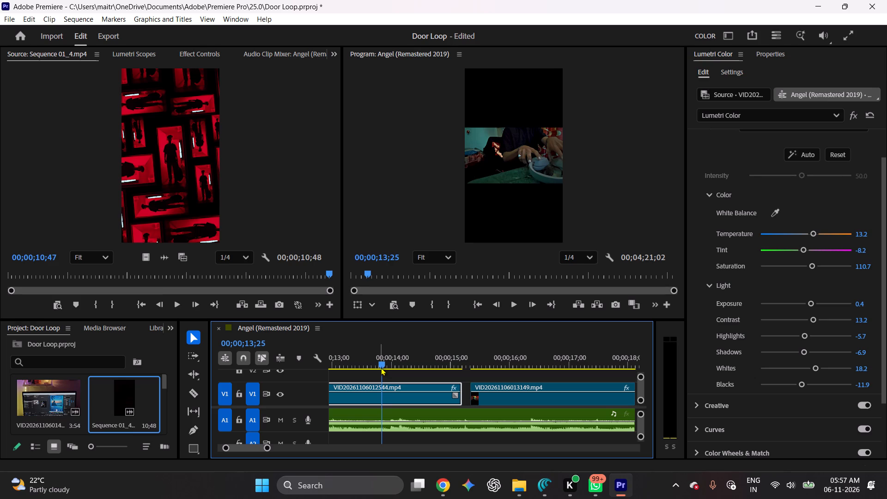
# Scrub over the narrowed gap, then play the sequence from 00;00;00;00 into VID20261106015319.mp4 to check all the cuts against the music.
pyautogui.moveTo(381, 361); pyautogui.dragTo(469, 371)
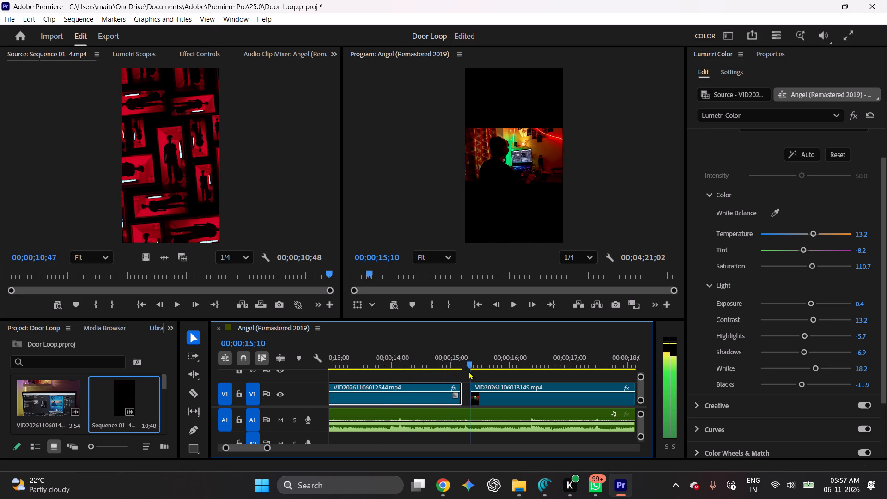
pyautogui.moveTo(469, 371); pyautogui.dragTo(381, 390)
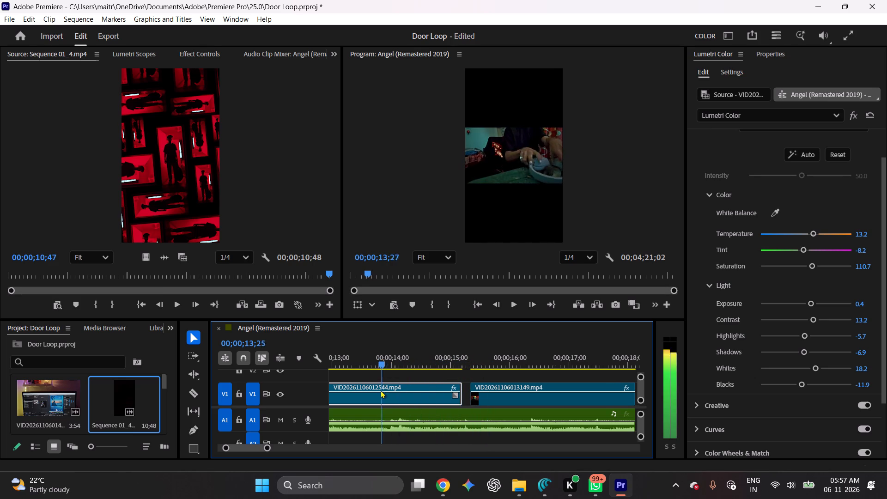
pyautogui.moveTo(381, 390); pyautogui.dragTo(324, 395)
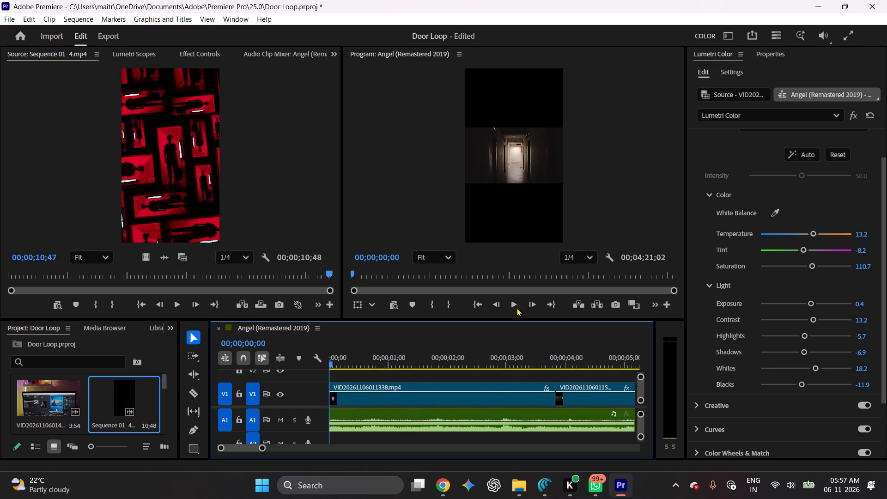
pyautogui.click(517, 308)
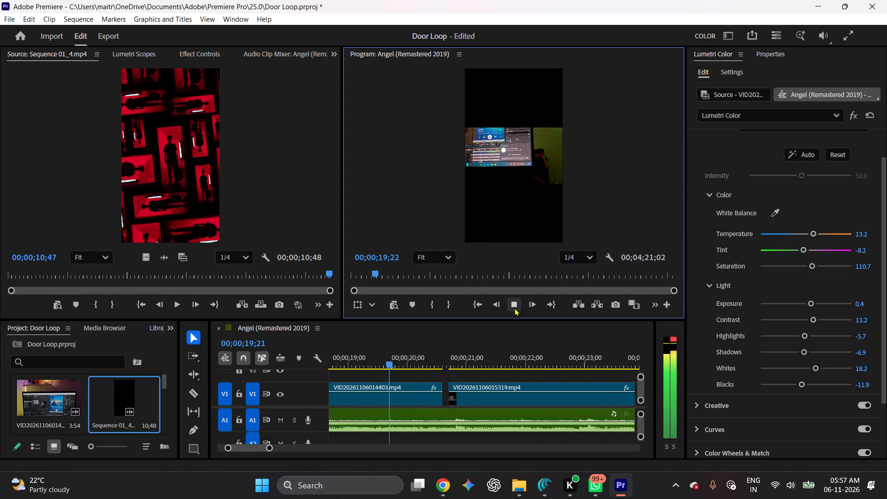
pyautogui.click(515, 308)
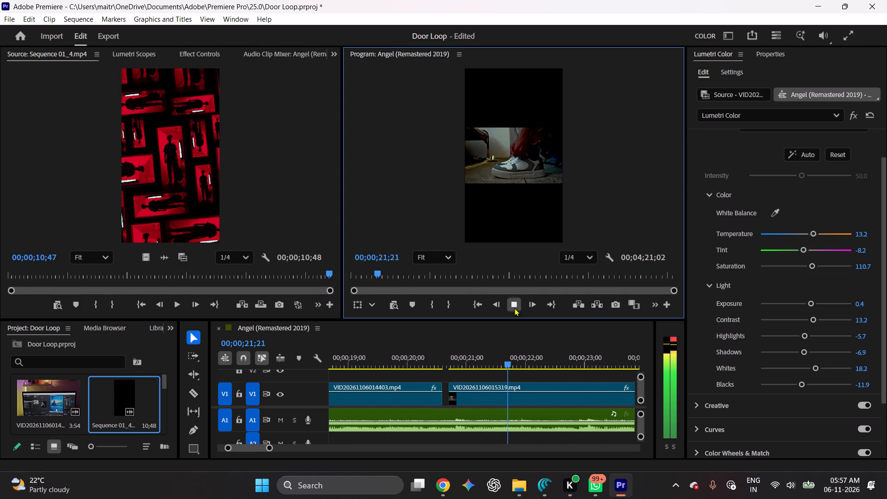
# Scrub back and replay the stretch from VID20261106012209.mp4 across the gap into VID20261106012544.mp4 to check its cut timing against the music.
pyautogui.moveTo(515, 364); pyautogui.dragTo(274, 373)
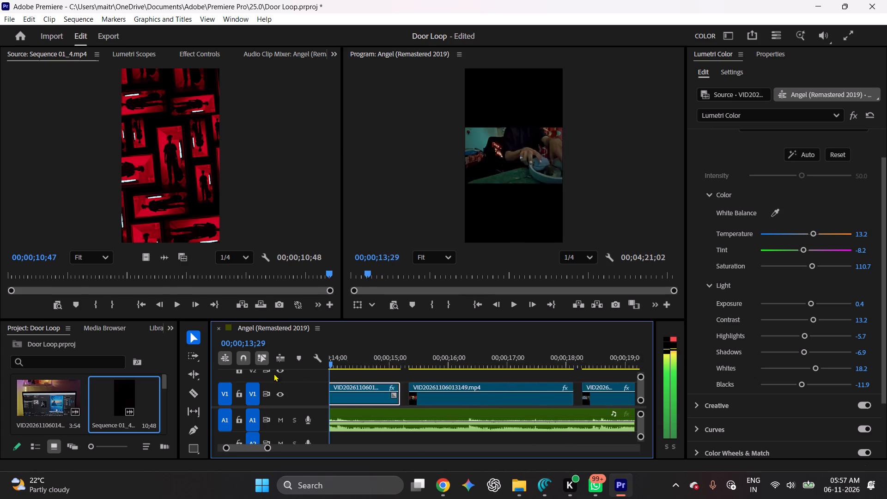
pyautogui.moveTo(274, 373); pyautogui.dragTo(560, 372)
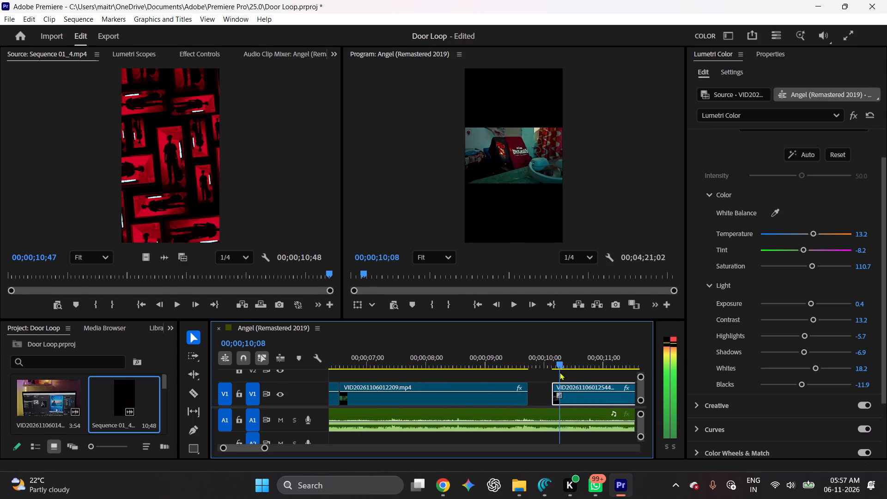
pyautogui.moveTo(560, 372); pyautogui.dragTo(411, 347)
pyautogui.click(516, 305)
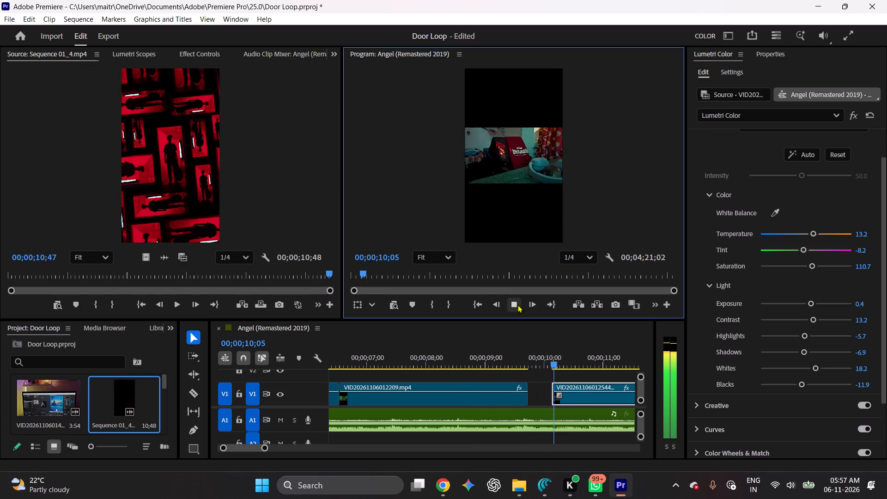
pyautogui.click(518, 304)
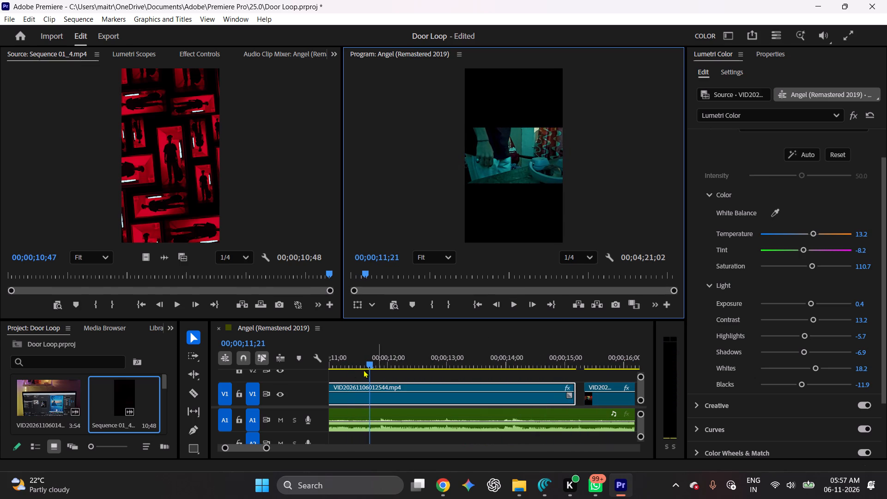
# Scrub back to about 00;00;03;29 and play to 00;00;10;04 to check the cut into VID20261106012544.mp4 against the music.
pyautogui.moveTo(370, 362); pyautogui.dragTo(287, 371)
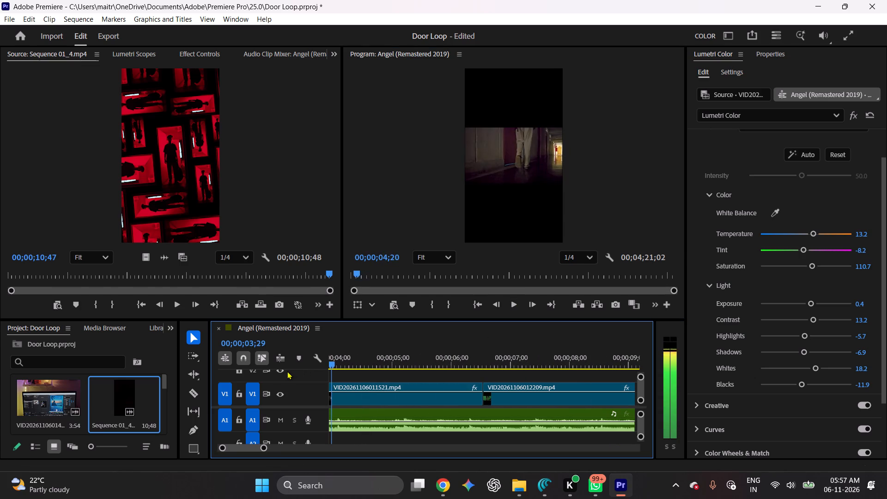
pyautogui.click(513, 304)
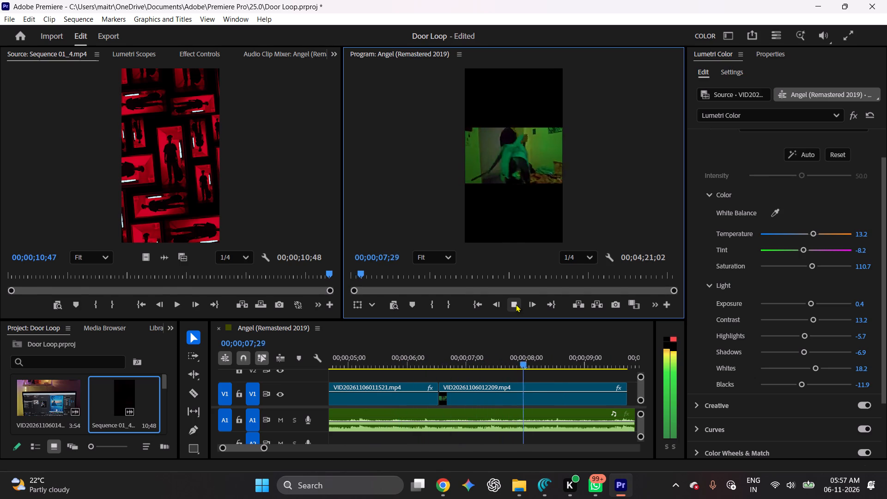
pyautogui.click(516, 304)
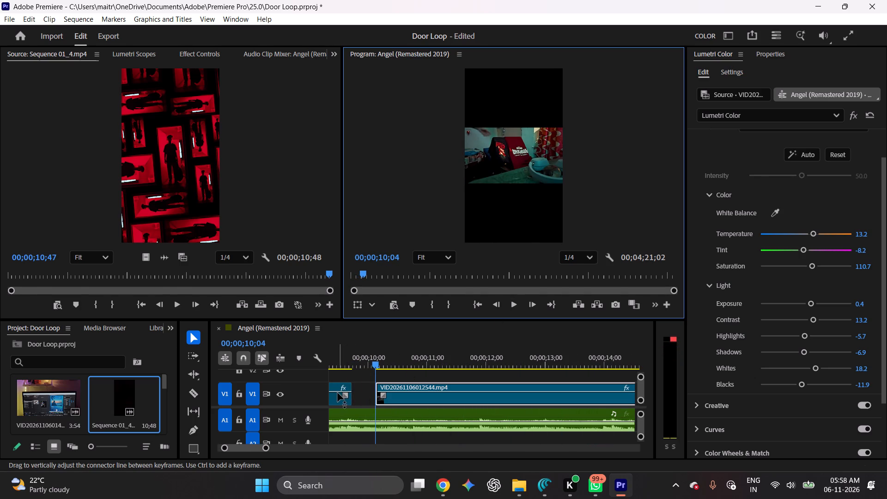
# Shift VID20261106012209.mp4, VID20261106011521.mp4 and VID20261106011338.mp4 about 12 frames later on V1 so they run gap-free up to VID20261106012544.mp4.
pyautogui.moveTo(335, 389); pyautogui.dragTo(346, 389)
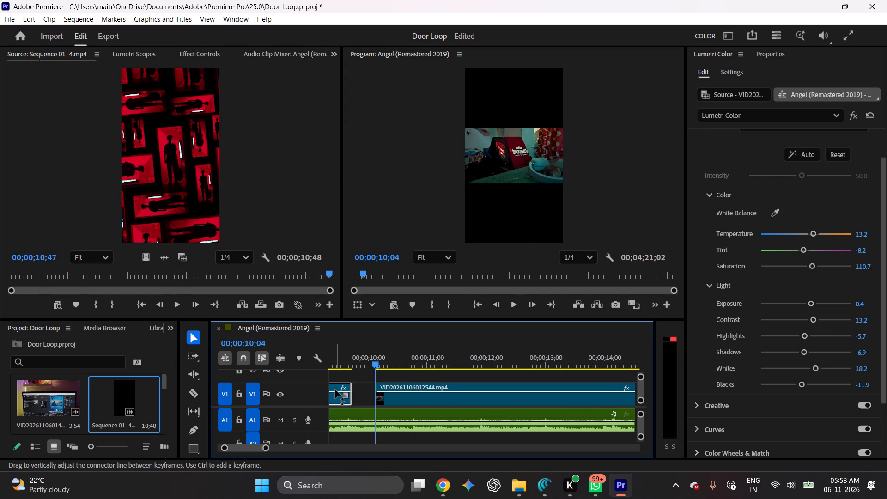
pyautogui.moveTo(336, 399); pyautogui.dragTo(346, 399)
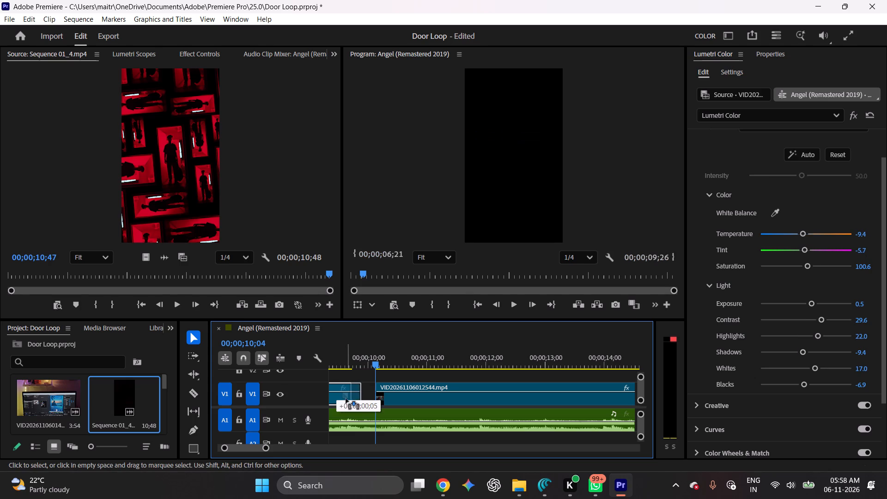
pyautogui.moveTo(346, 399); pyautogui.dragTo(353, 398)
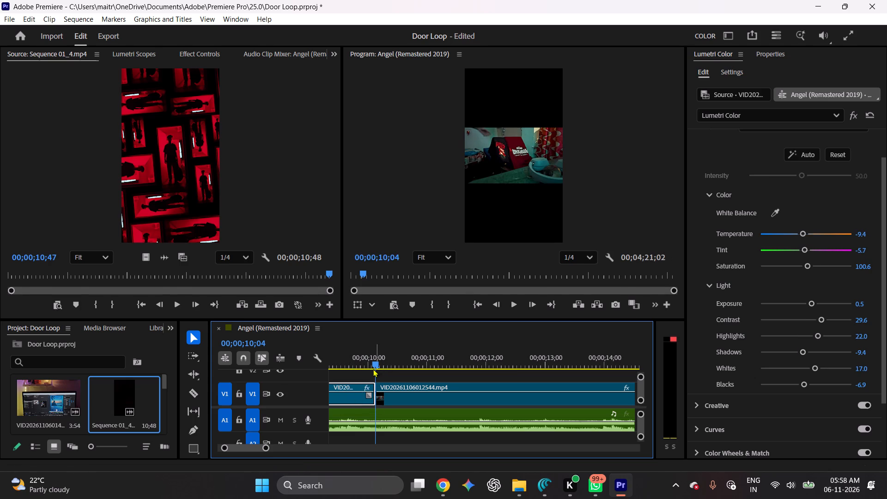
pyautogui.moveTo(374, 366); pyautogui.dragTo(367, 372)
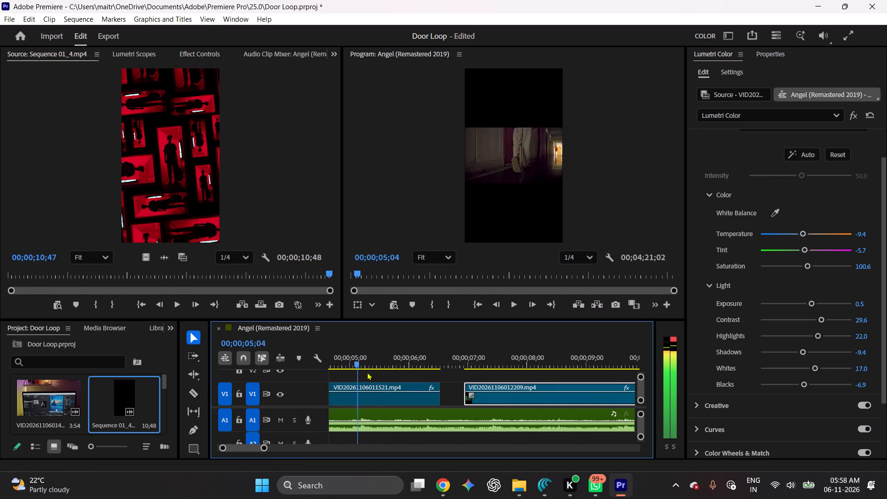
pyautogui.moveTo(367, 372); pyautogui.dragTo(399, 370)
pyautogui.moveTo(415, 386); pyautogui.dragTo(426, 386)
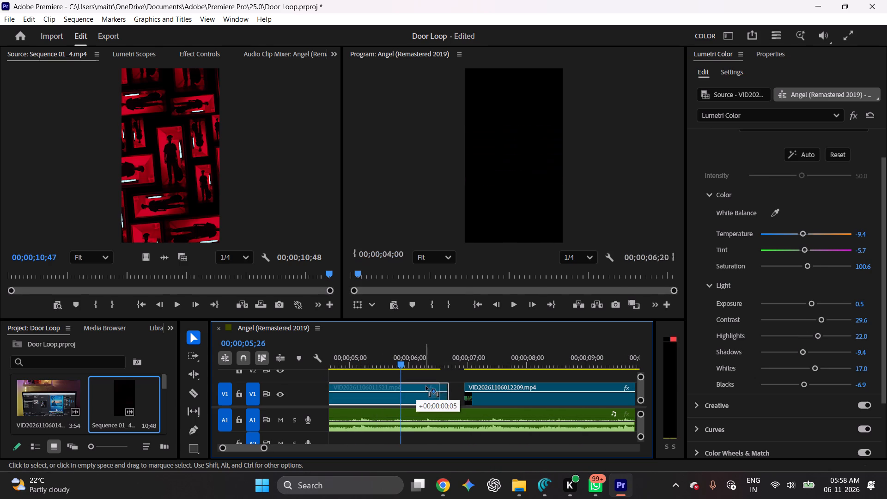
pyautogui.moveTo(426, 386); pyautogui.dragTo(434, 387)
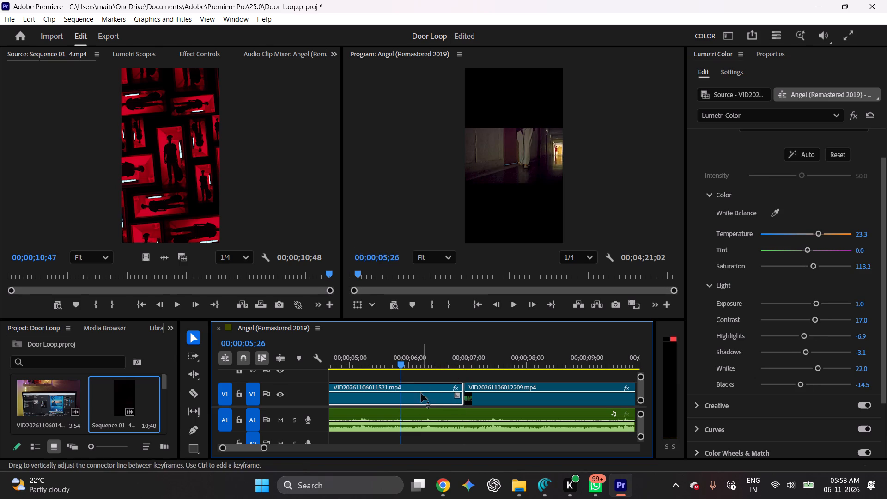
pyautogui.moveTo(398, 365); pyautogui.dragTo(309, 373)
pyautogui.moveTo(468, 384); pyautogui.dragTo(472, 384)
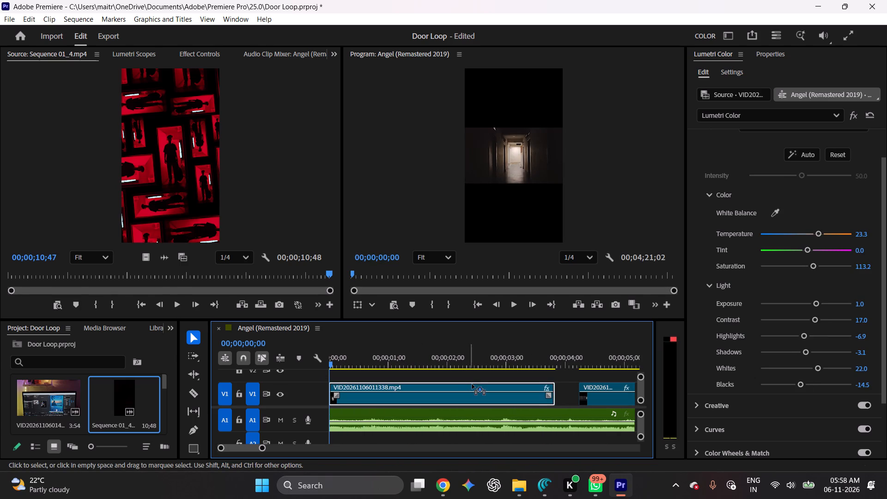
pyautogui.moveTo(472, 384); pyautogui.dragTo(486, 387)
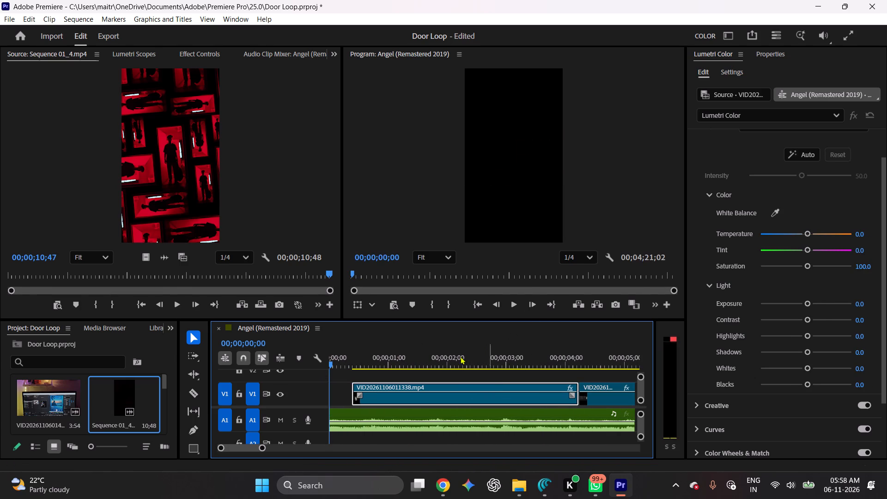
# Play the sequence from 00;00;00;00 into VID20261106013149.mp4 to check the shifted clips against the music.
pyautogui.click(515, 310)
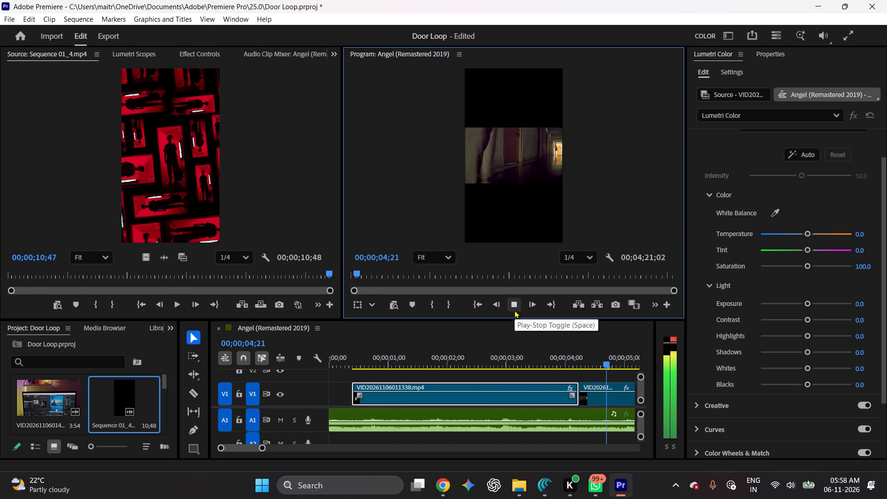
pyautogui.click(515, 310)
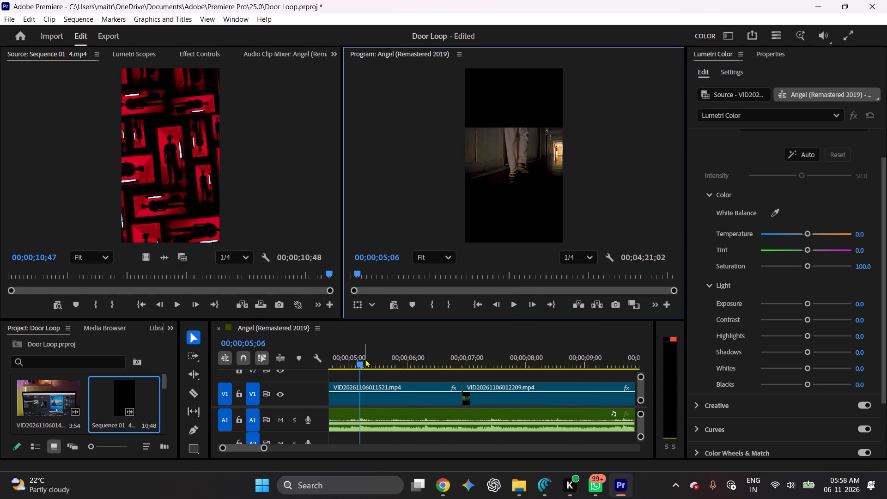
pyautogui.click(510, 304)
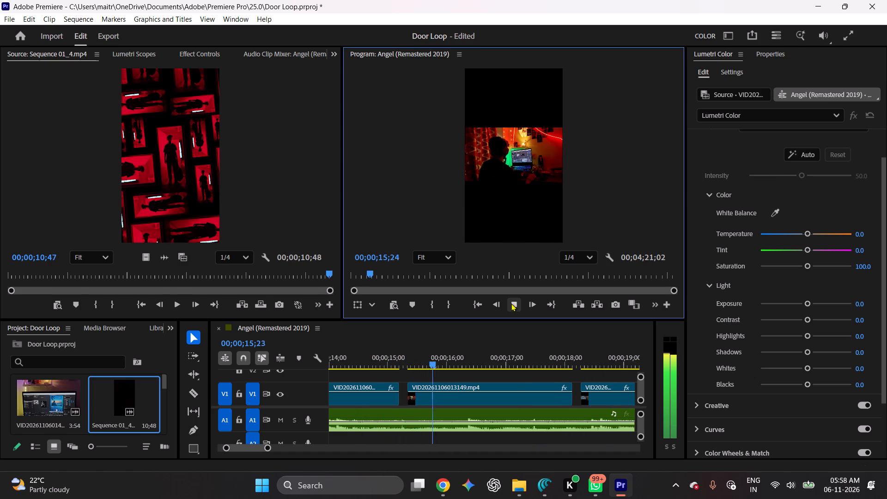
pyautogui.moveTo(533, 364); pyautogui.dragTo(531, 365)
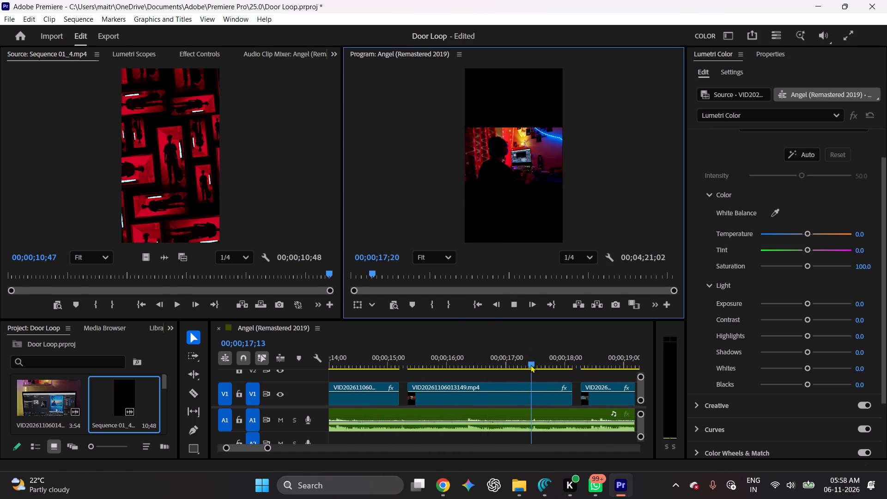
# Scrub back to 00;00;07;26 and replay the cut from VID20261106012209.mp4 into VID20261106012544.mp4 to check its timing against the music.
pyautogui.moveTo(531, 365); pyautogui.dragTo(327, 368)
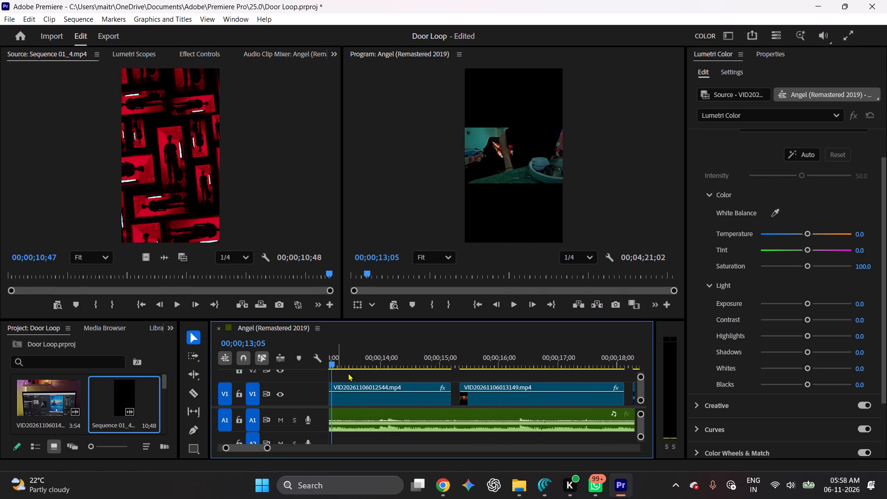
pyautogui.moveTo(267, 447); pyautogui.dragTo(272, 447)
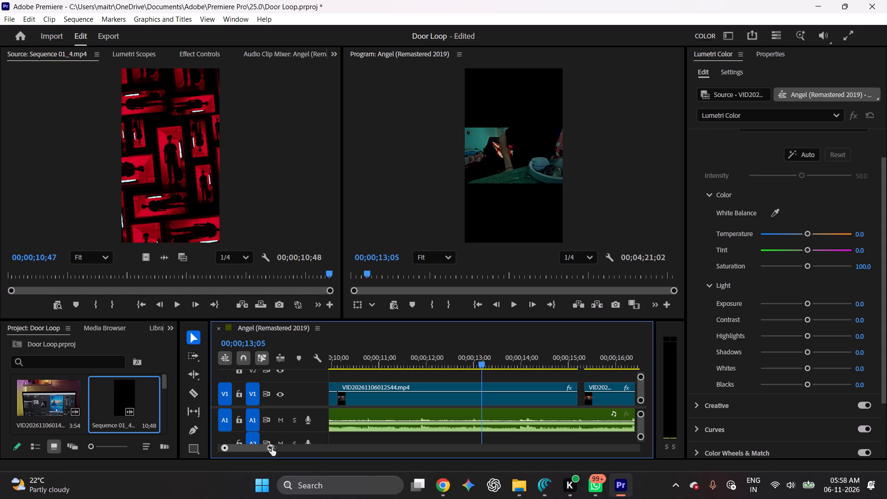
pyautogui.moveTo(272, 447); pyautogui.dragTo(285, 449)
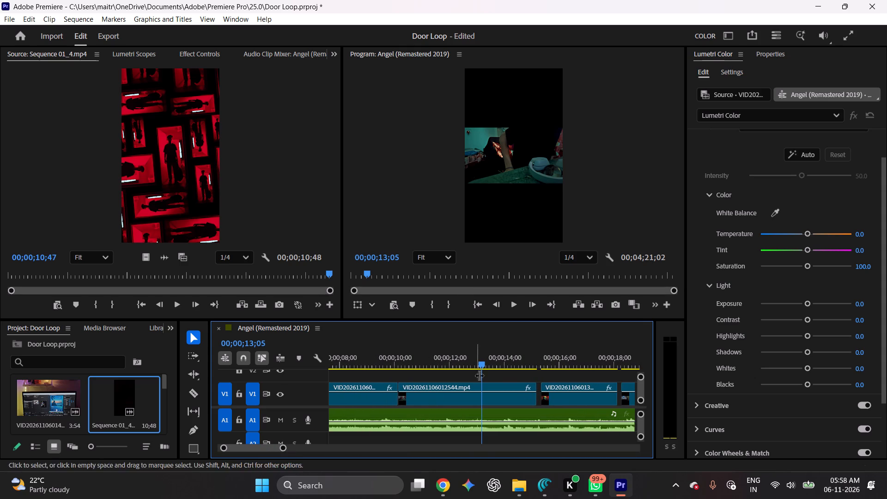
pyautogui.moveTo(483, 362); pyautogui.dragTo(415, 368)
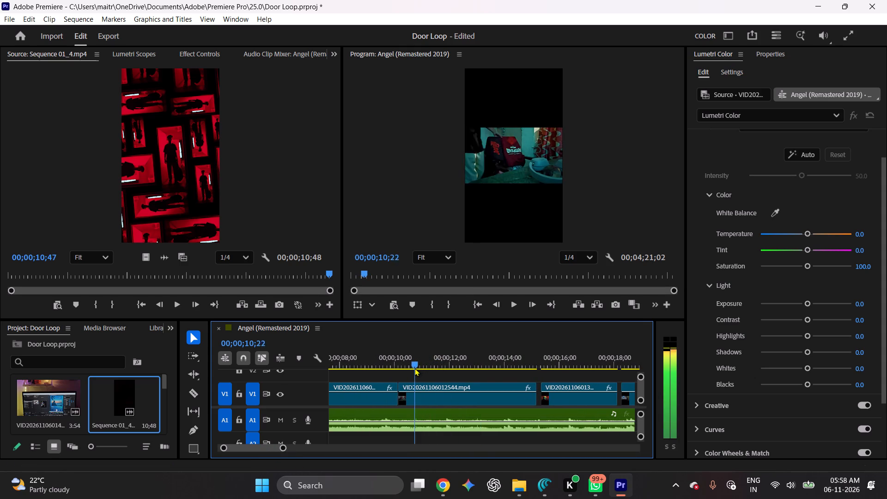
pyautogui.moveTo(415, 368); pyautogui.dragTo(369, 369)
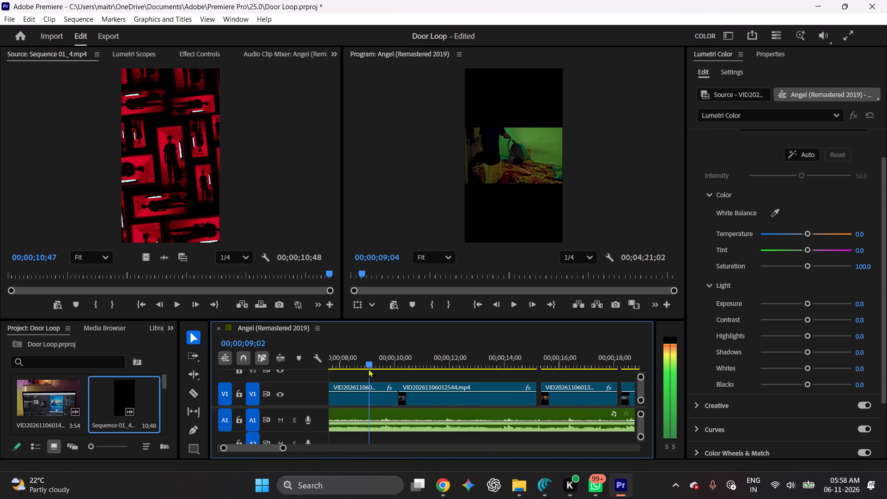
pyautogui.moveTo(369, 369); pyautogui.dragTo(338, 370)
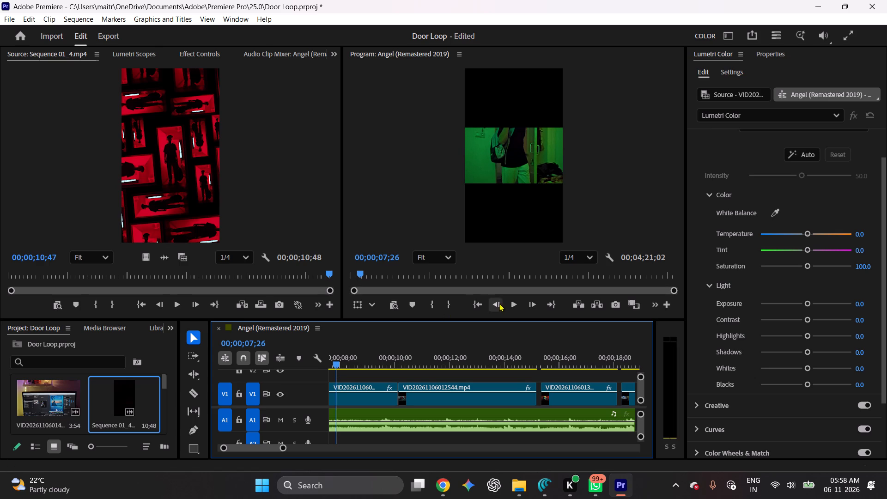
pyautogui.click(513, 302)
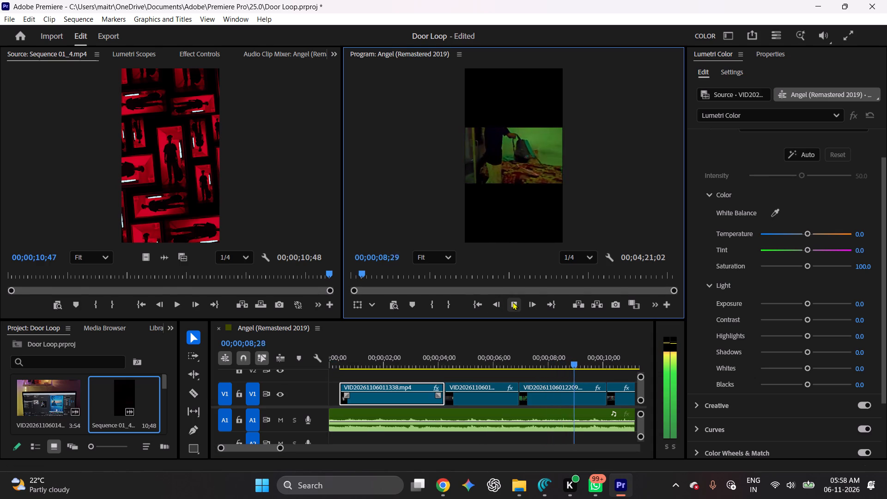
pyautogui.click(513, 302)
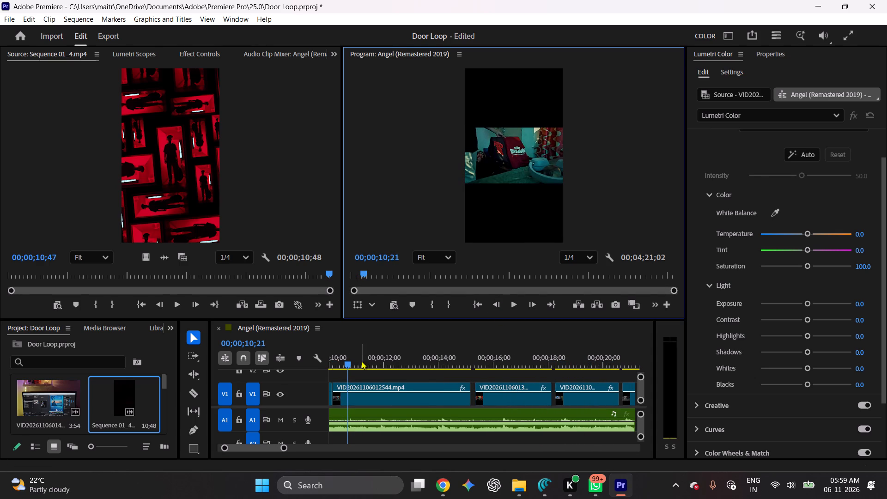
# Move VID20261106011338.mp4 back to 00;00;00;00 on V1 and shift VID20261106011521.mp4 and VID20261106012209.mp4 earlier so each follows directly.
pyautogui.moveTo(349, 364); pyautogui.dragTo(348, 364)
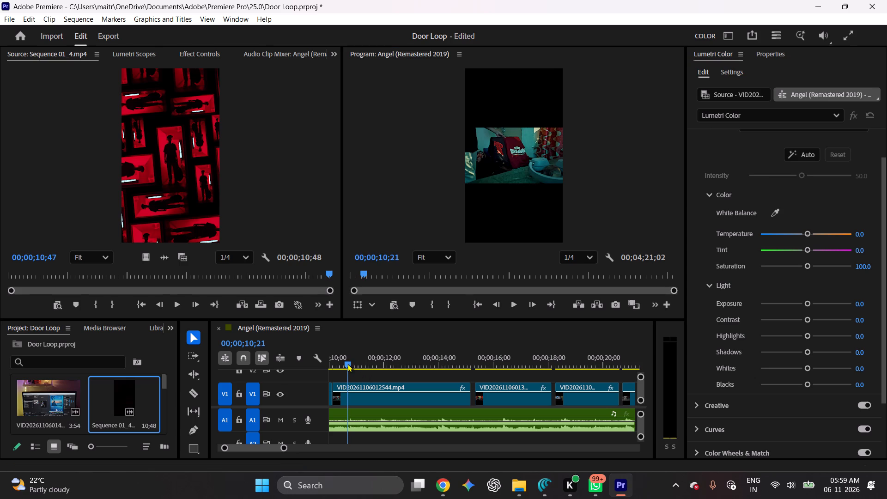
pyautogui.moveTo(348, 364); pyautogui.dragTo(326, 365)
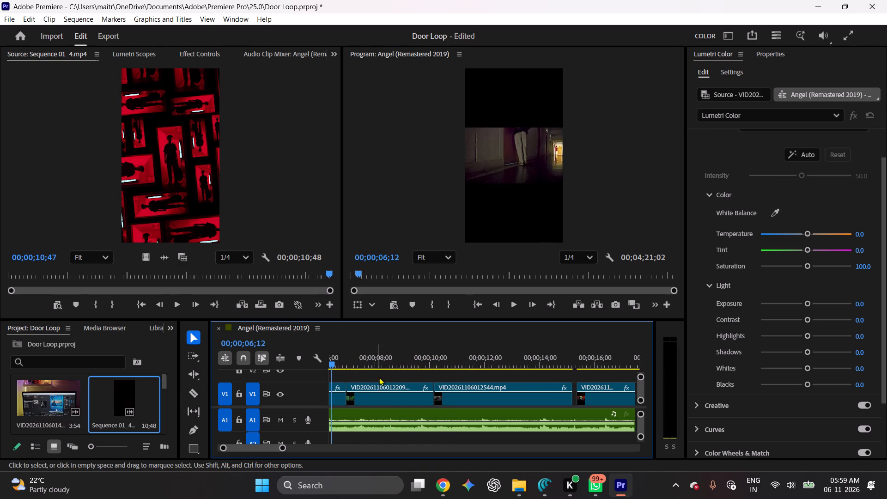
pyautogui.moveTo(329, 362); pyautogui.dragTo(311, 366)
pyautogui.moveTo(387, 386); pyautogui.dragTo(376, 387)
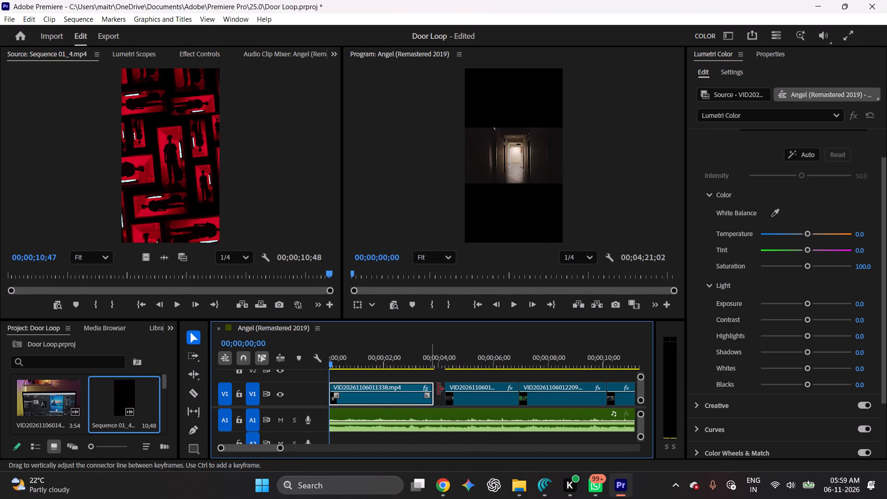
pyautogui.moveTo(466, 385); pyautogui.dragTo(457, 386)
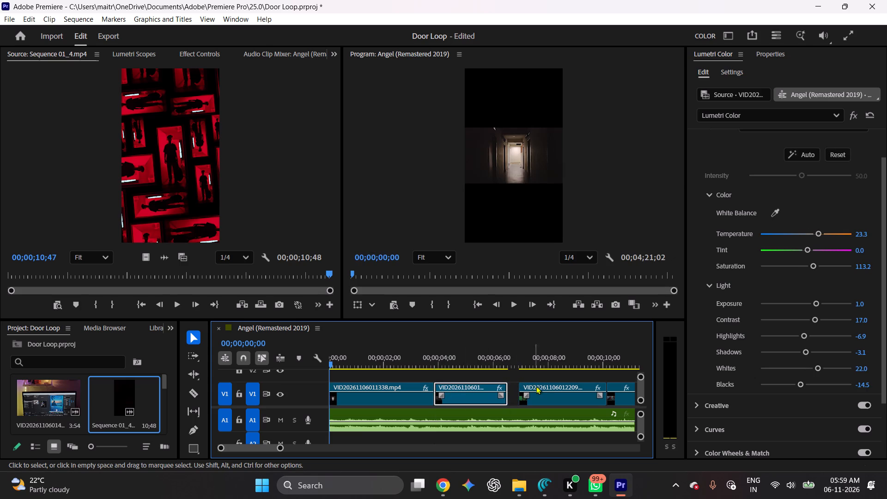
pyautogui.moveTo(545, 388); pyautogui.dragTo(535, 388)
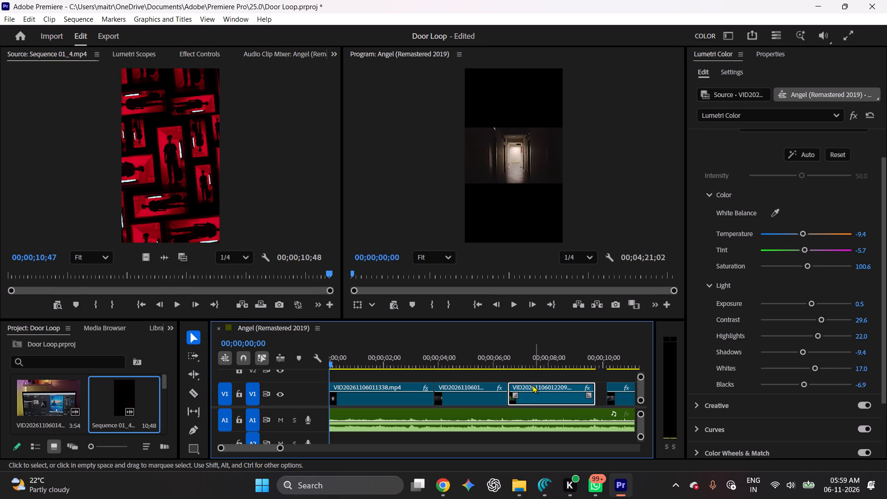
# Scrub through VID20261106012209.mp4, across the gap into VID20261106012544.mp4 and back to check the gap's timing against the music.
pyautogui.click(474, 370)
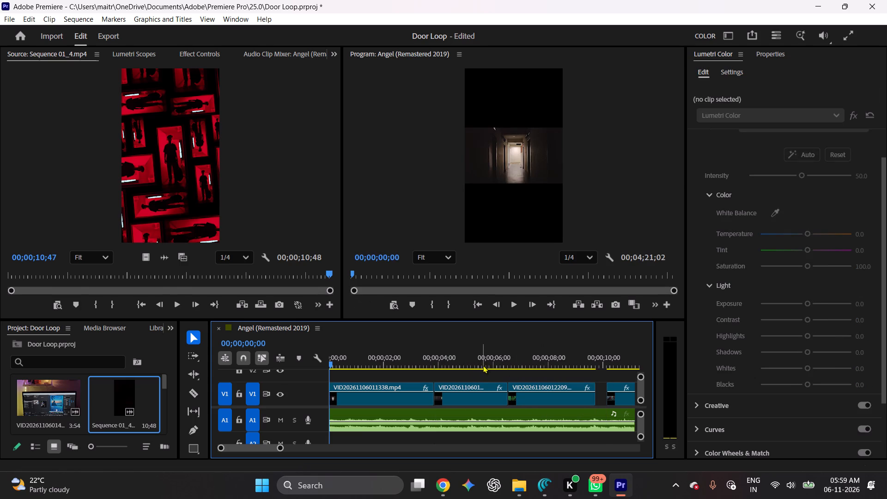
pyautogui.click(485, 364)
pyautogui.moveTo(483, 362); pyautogui.dragTo(534, 364)
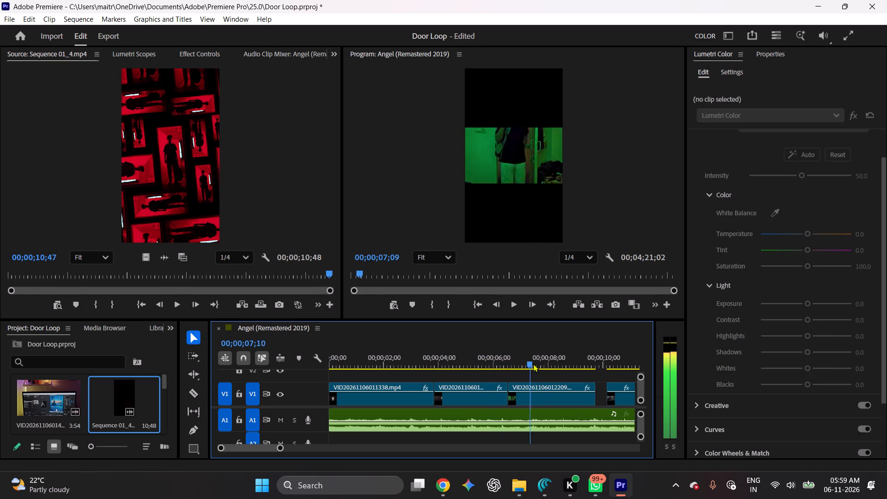
pyautogui.moveTo(534, 364); pyautogui.dragTo(595, 362)
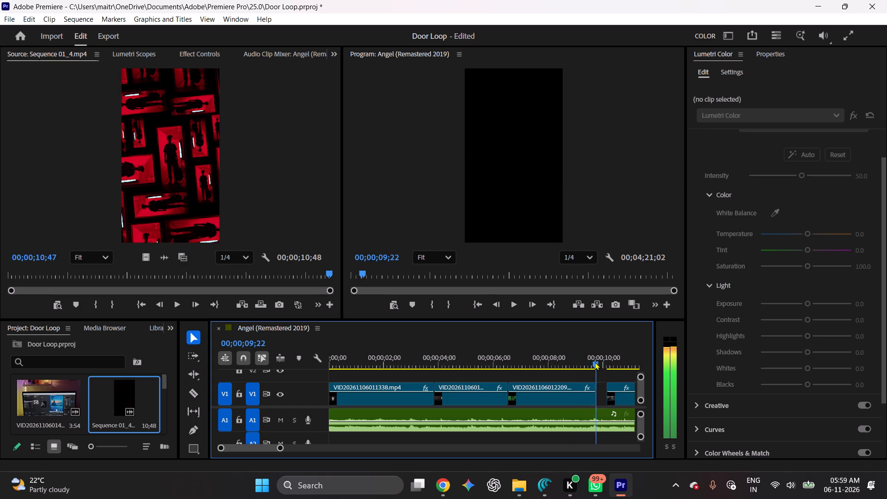
pyautogui.moveTo(595, 362); pyautogui.dragTo(614, 365)
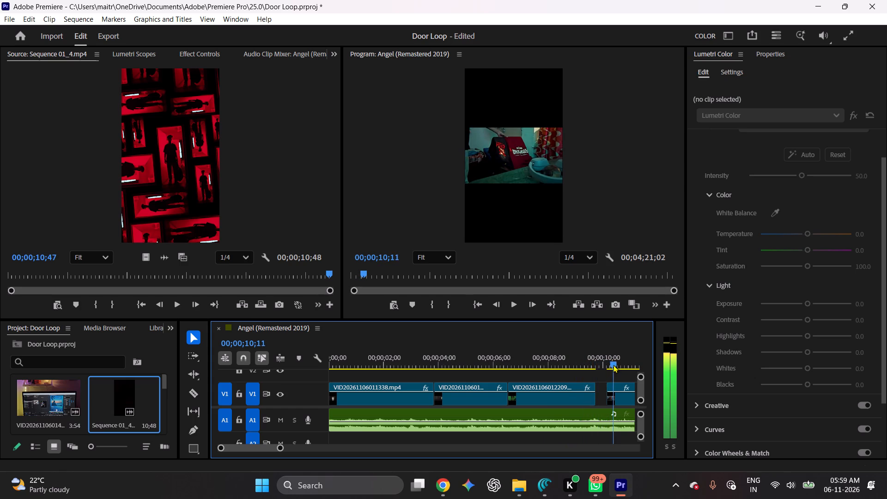
pyautogui.moveTo(614, 365); pyautogui.dragTo(607, 367)
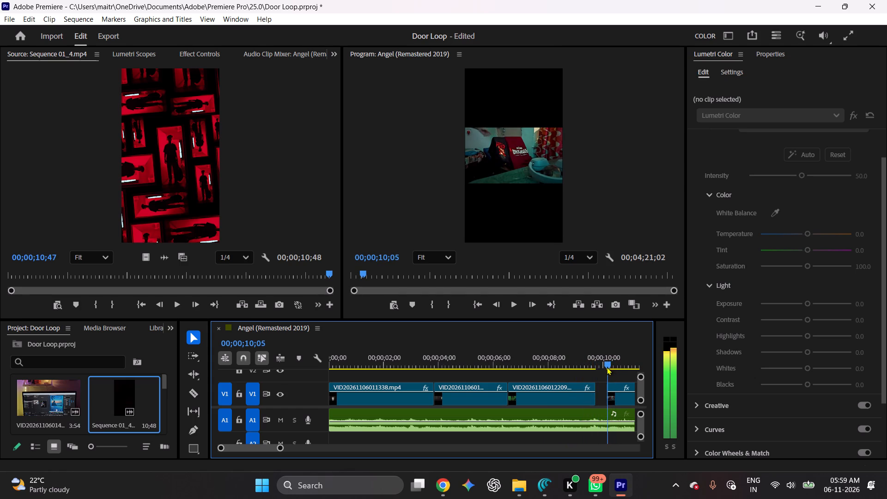
pyautogui.moveTo(607, 367); pyautogui.dragTo(531, 370)
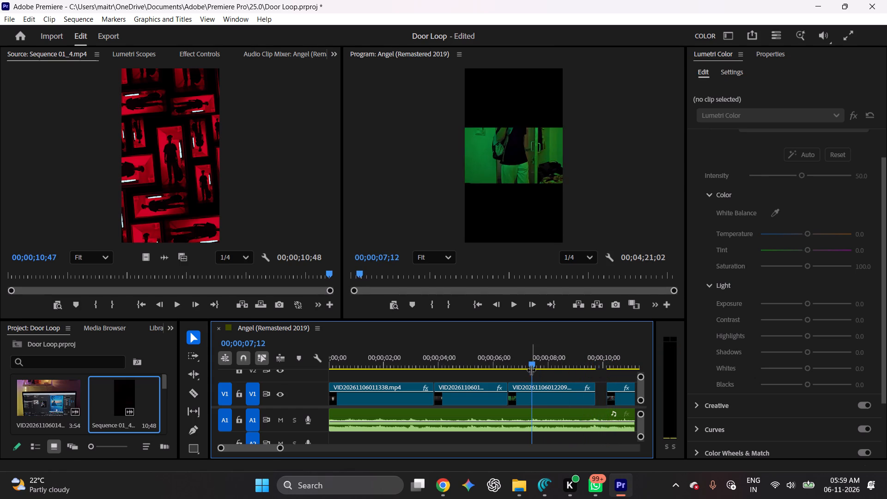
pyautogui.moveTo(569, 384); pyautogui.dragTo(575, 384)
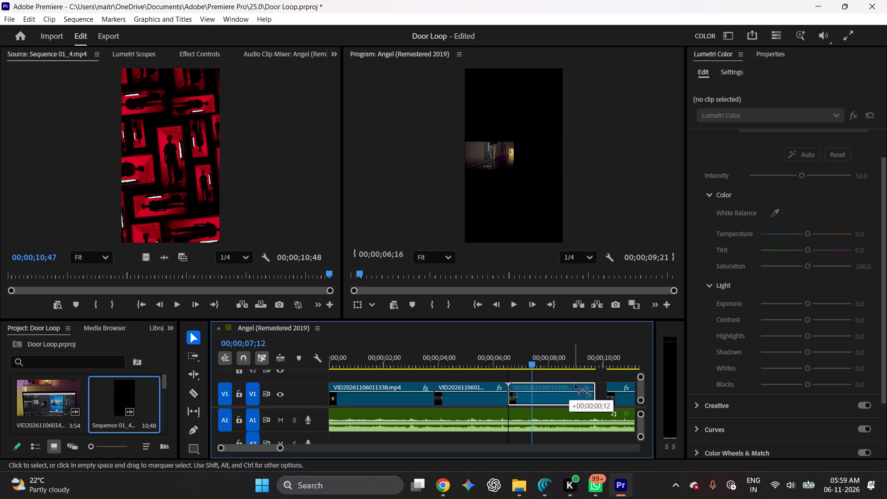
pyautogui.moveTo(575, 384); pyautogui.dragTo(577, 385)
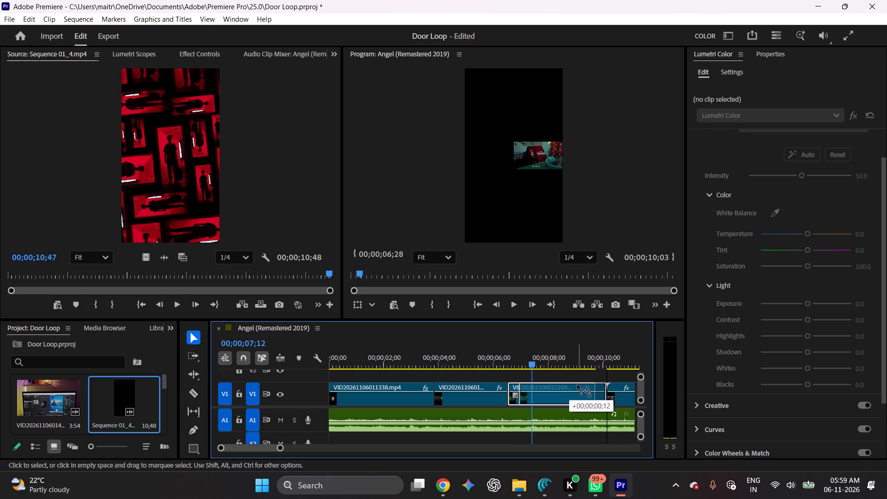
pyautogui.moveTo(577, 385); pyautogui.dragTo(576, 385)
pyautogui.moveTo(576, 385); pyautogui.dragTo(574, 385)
# Shift VID20261106012209.mp4 slightly later on V1, opening a gap after VID20261106011521.mp4 and narrowing the one before VID20261106012544.mp4.
pyautogui.moveTo(278, 446); pyautogui.dragTo(272, 446)
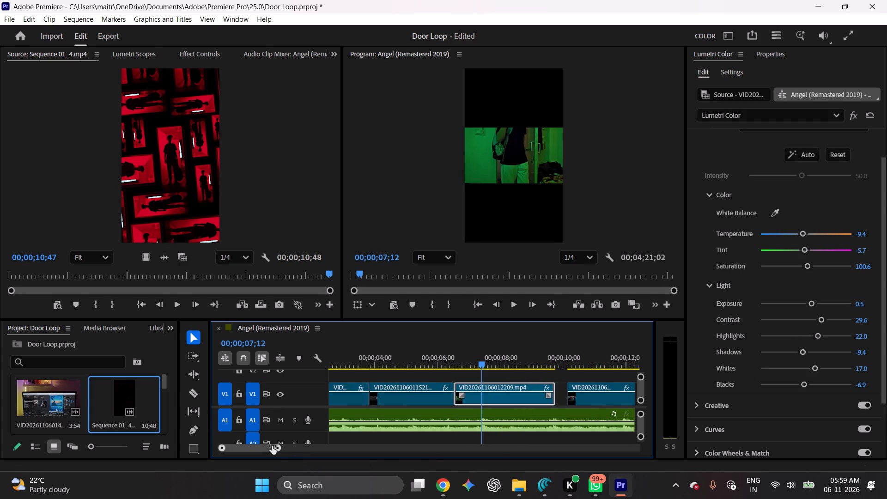
pyautogui.moveTo(272, 446); pyautogui.dragTo(260, 448)
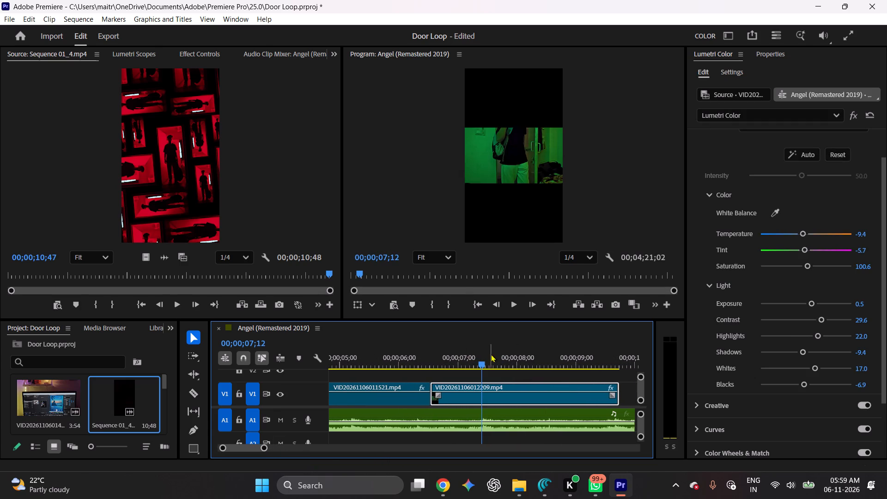
pyautogui.click(248, 447)
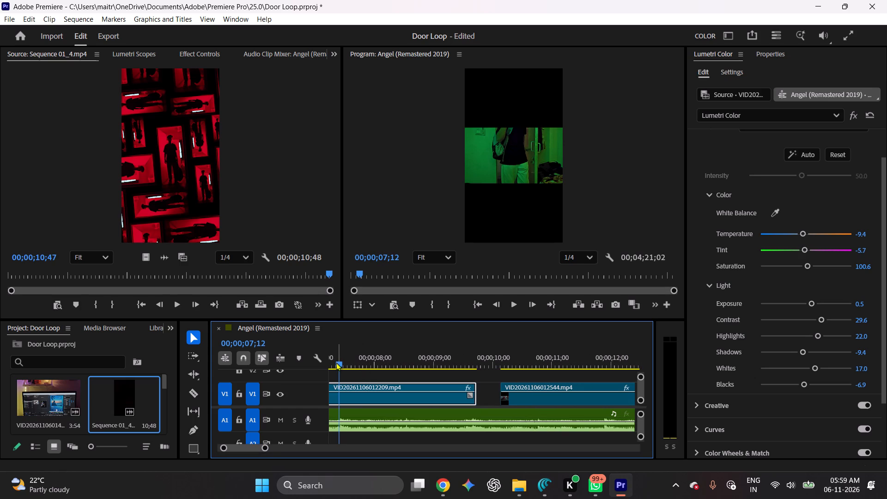
pyautogui.moveTo(337, 364); pyautogui.dragTo(423, 371)
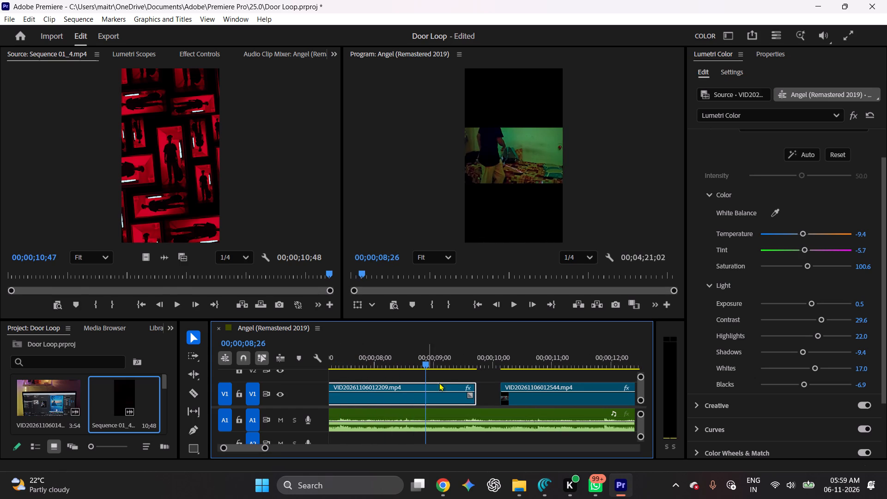
pyautogui.moveTo(446, 389); pyautogui.dragTo(453, 388)
pyautogui.moveTo(446, 395); pyautogui.dragTo(448, 395)
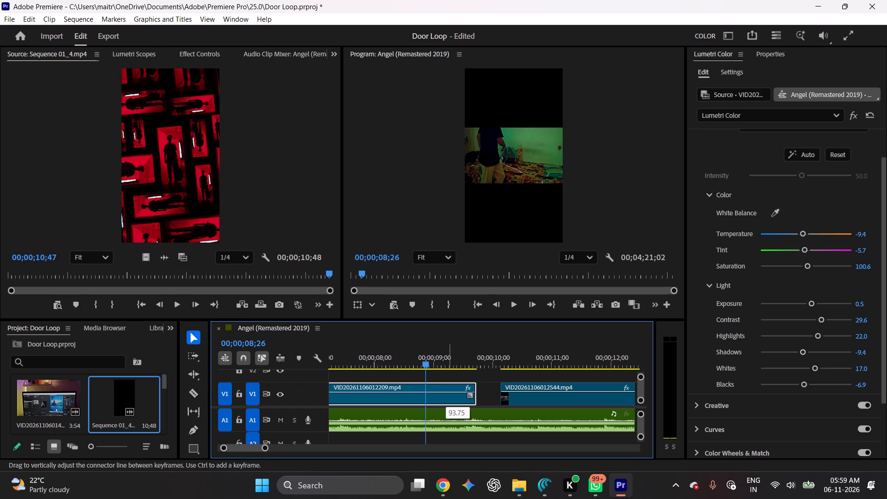
pyautogui.moveTo(448, 395); pyautogui.dragTo(446, 388)
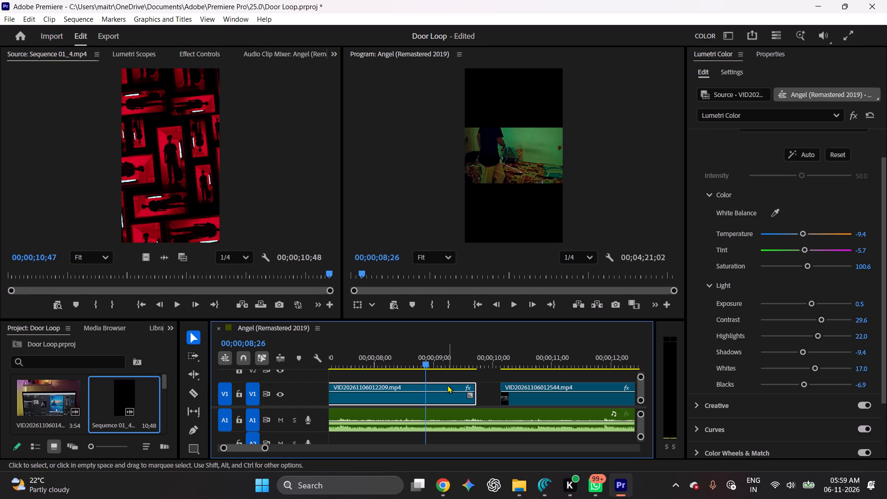
pyautogui.moveTo(448, 386); pyautogui.dragTo(458, 386)
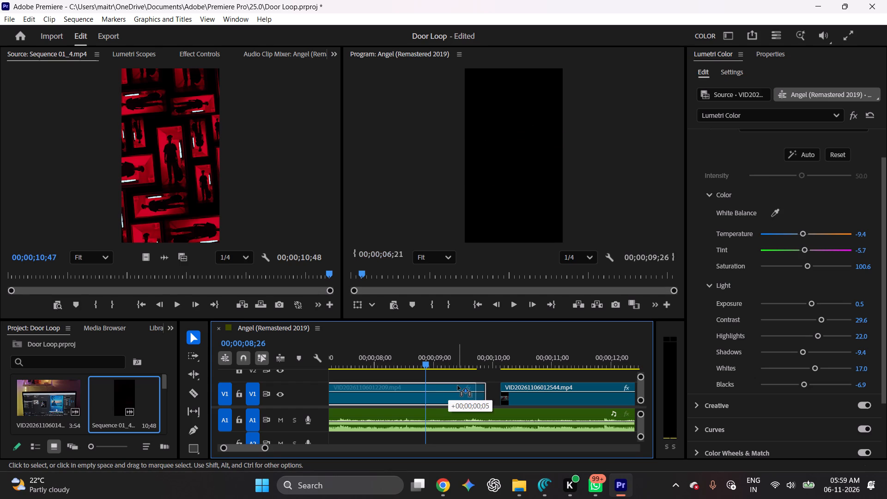
pyautogui.moveTo(458, 386); pyautogui.dragTo(467, 386)
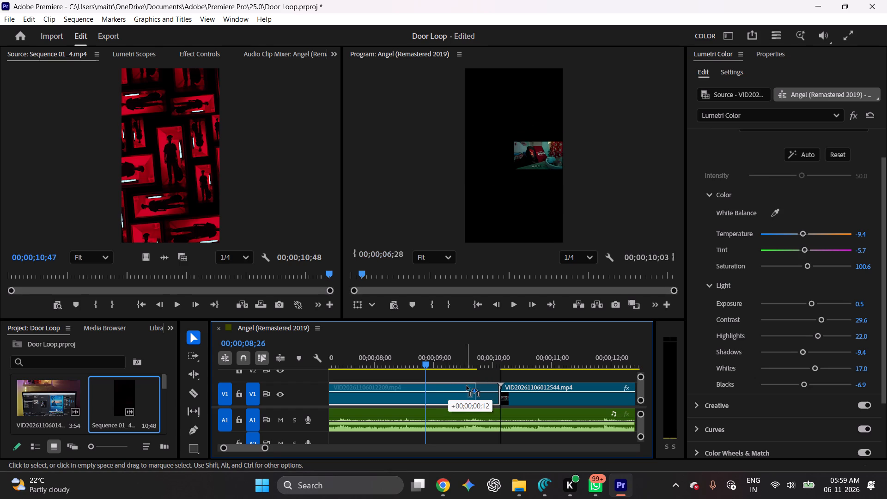
pyautogui.moveTo(467, 386); pyautogui.dragTo(464, 386)
pyautogui.moveTo(464, 386); pyautogui.dragTo(464, 386)
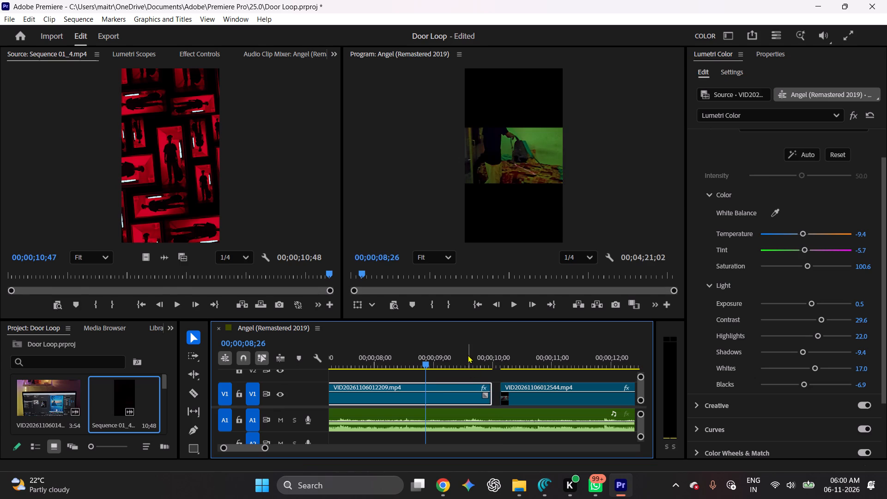
# Scrub around the shifted VID20261106012209.mp4, and play from 00;00;03;25 into VID20261106013149.mp4 to check the cuts against the music.
pyautogui.moveTo(424, 362); pyautogui.dragTo(510, 358)
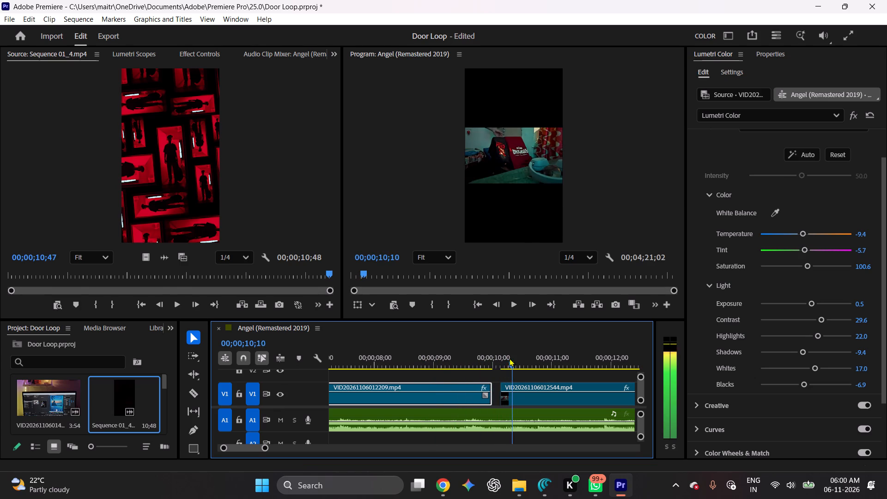
pyautogui.moveTo(510, 358); pyautogui.dragTo(378, 359)
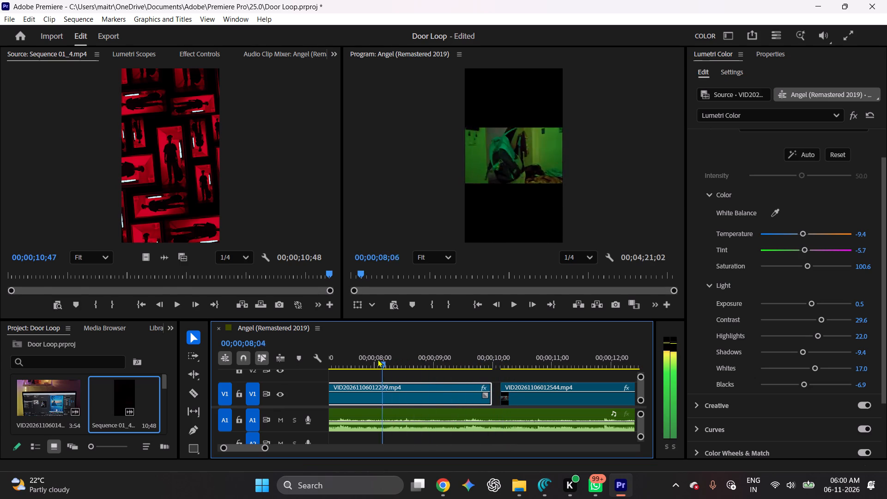
pyautogui.moveTo(378, 359); pyautogui.dragTo(482, 330)
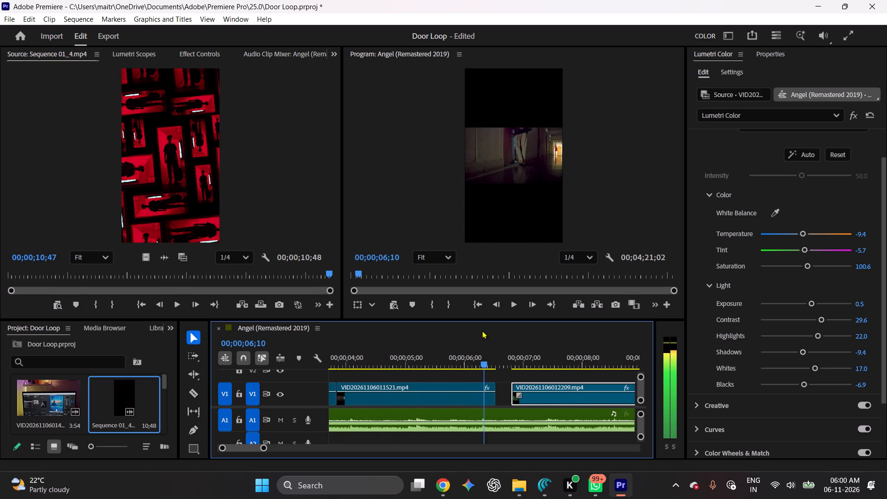
pyautogui.moveTo(482, 330); pyautogui.dragTo(490, 333)
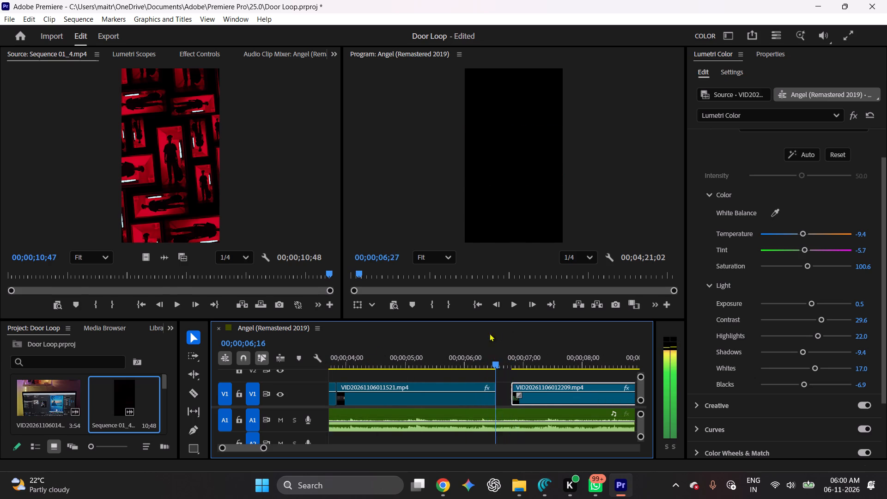
pyautogui.moveTo(490, 333); pyautogui.dragTo(340, 331)
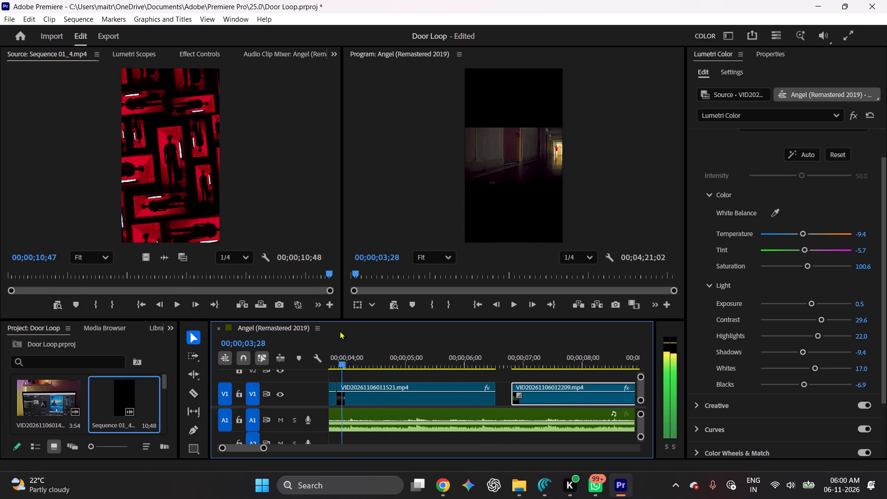
pyautogui.moveTo(340, 331); pyautogui.dragTo(334, 330)
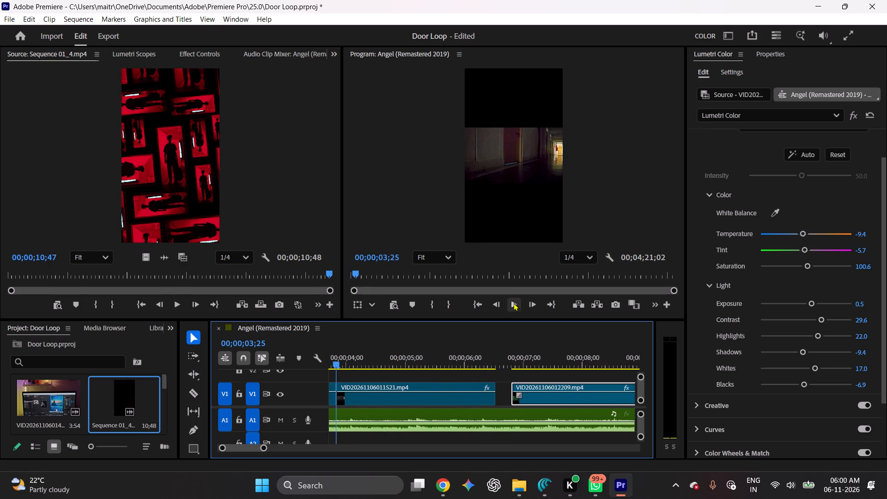
pyautogui.click(513, 303)
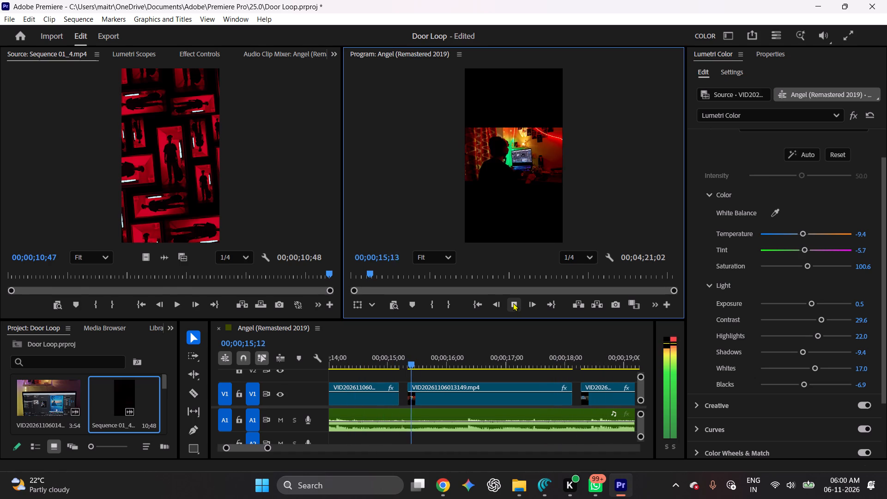
pyautogui.click(513, 303)
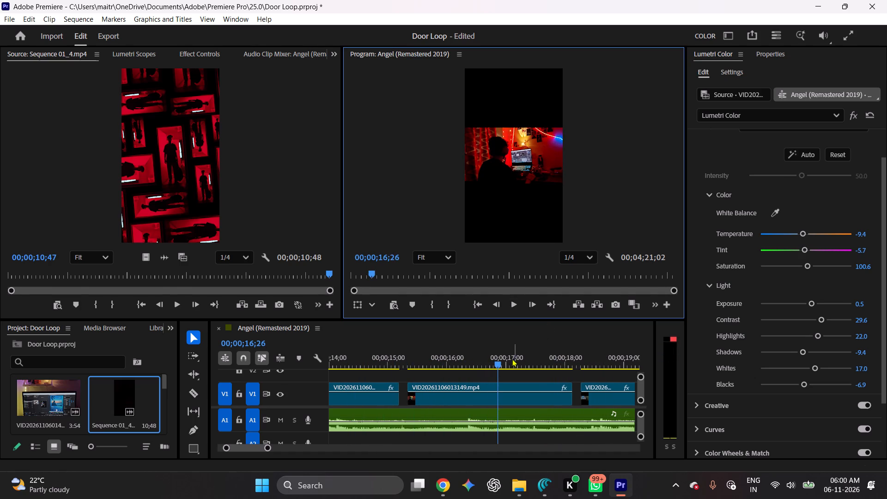
# Shift VID20261106011521.mp4 later on V1 to meet VID20261106012209.mp4, and shift VID20261106011338.mp4 later to meet VID20261106011521.mp4.
pyautogui.moveTo(497, 364); pyautogui.dragTo(358, 361)
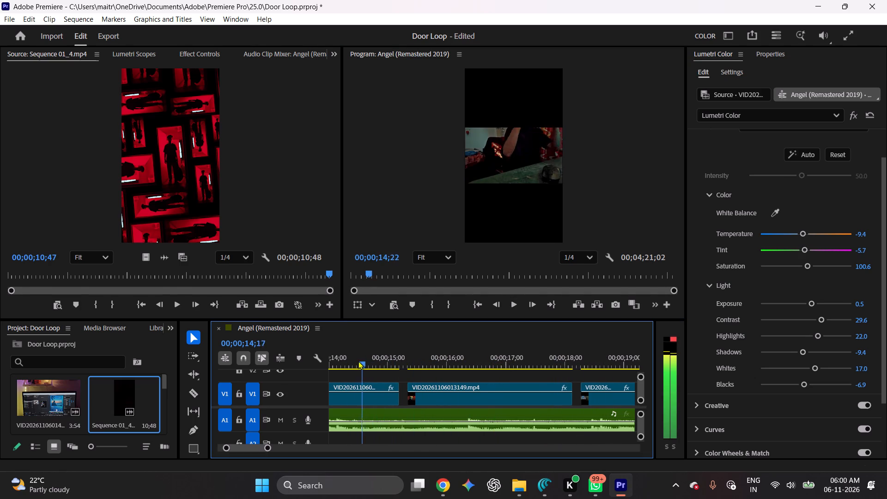
pyautogui.moveTo(358, 361); pyautogui.dragTo(318, 347)
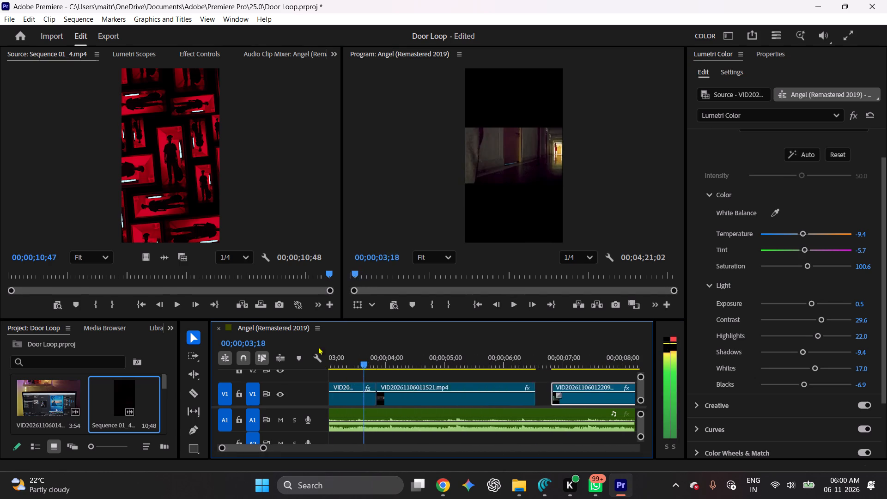
pyautogui.moveTo(318, 347); pyautogui.dragTo(590, 316)
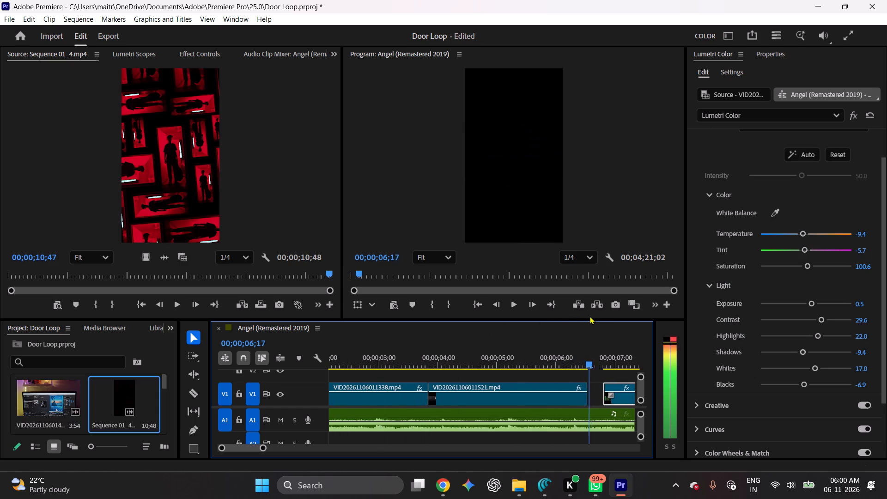
pyautogui.moveTo(590, 316); pyautogui.dragTo(607, 316)
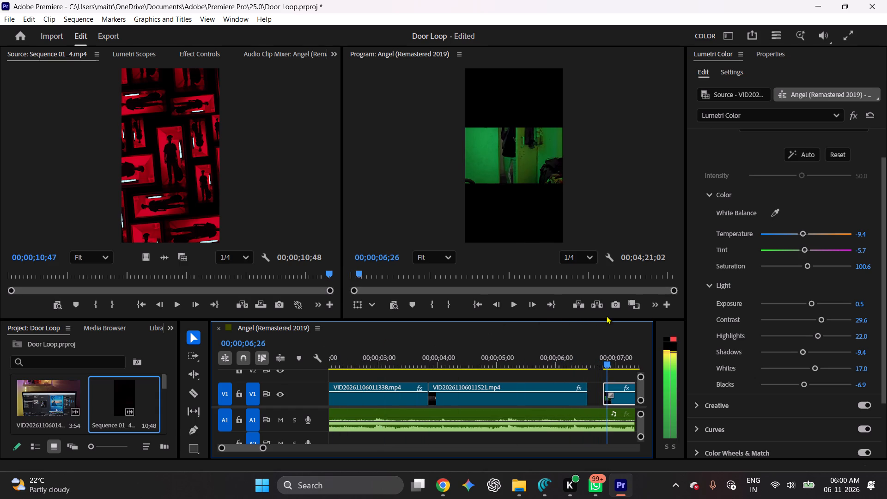
pyautogui.moveTo(607, 316); pyautogui.dragTo(608, 316)
pyautogui.moveTo(556, 384); pyautogui.dragTo(567, 383)
pyautogui.moveTo(404, 386); pyautogui.dragTo(416, 386)
pyautogui.moveTo(416, 386); pyautogui.dragTo(412, 384)
# Return to 00;00;00;00 and trim the start of the A1 music clip to align with the start of VID20261106011338.mp4.
pyautogui.moveTo(607, 364); pyautogui.dragTo(574, 366)
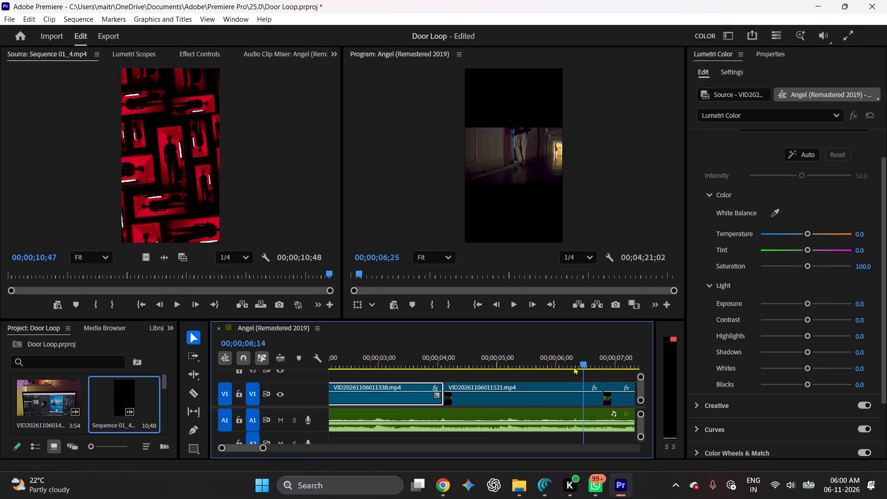
pyautogui.moveTo(574, 366); pyautogui.dragTo(318, 315)
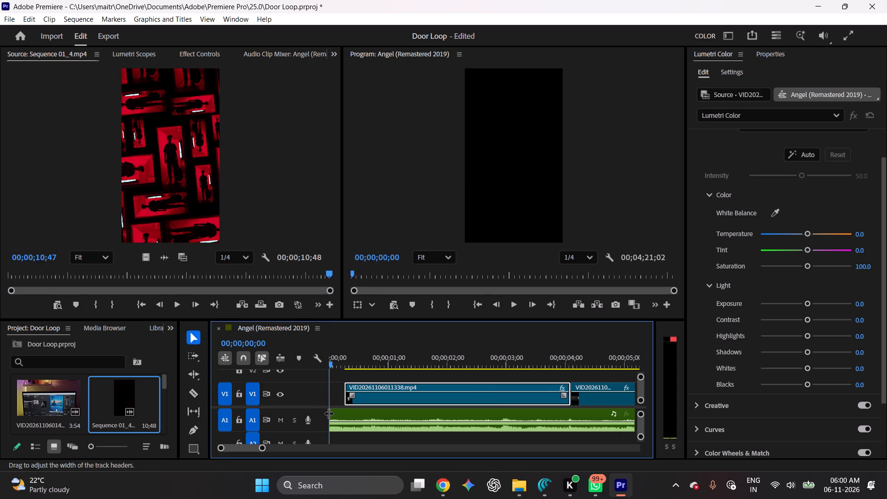
pyautogui.moveTo(331, 414); pyautogui.dragTo(336, 416)
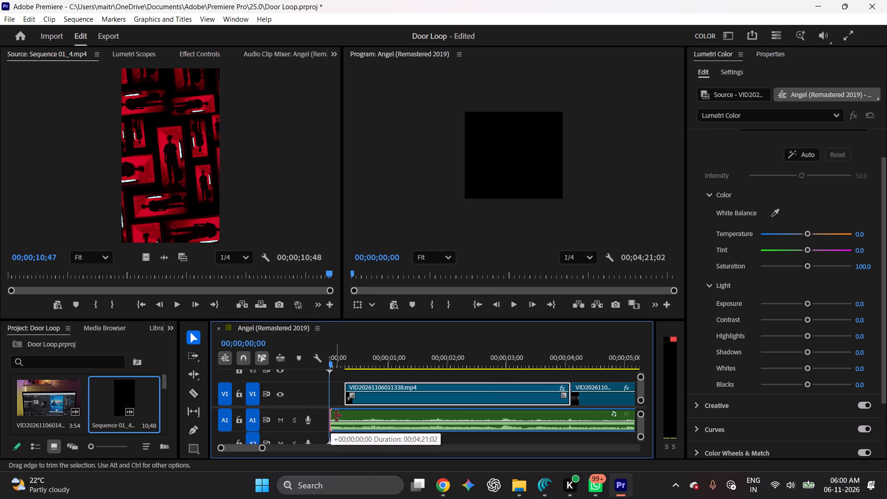
pyautogui.moveTo(336, 416); pyautogui.dragTo(343, 418)
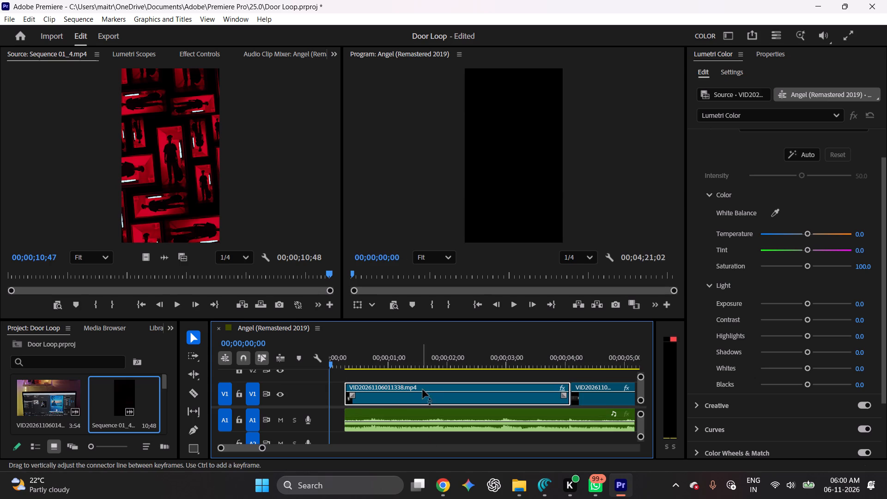
# Play the sequence from 00;00;00;00 into Sequence 01_4.mp4 in an enlarged Program monitor to review the cuts, and restore the layout.
pyautogui.click(331, 363)
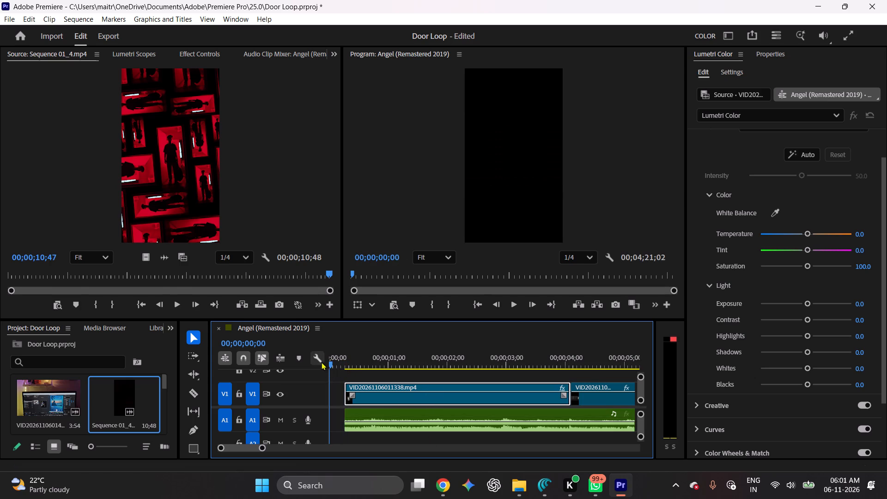
pyautogui.click(408, 52)
pyautogui.click(391, 56)
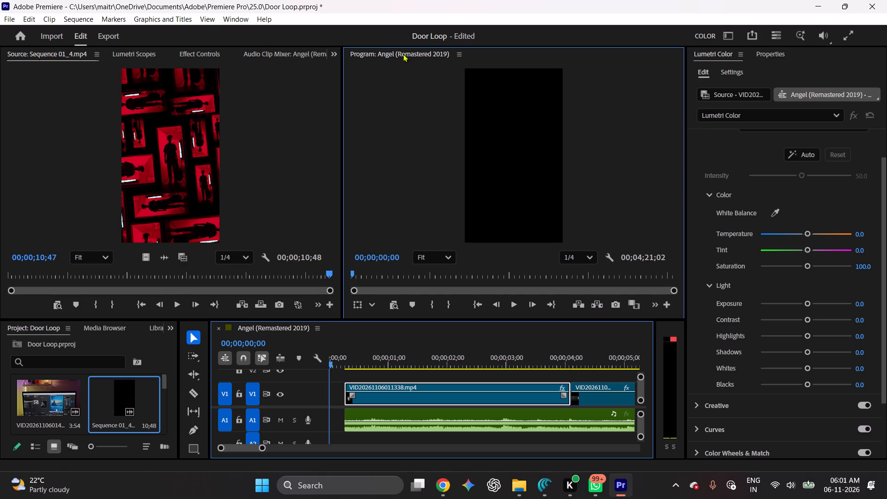
pyautogui.click(415, 52)
pyautogui.click(459, 51)
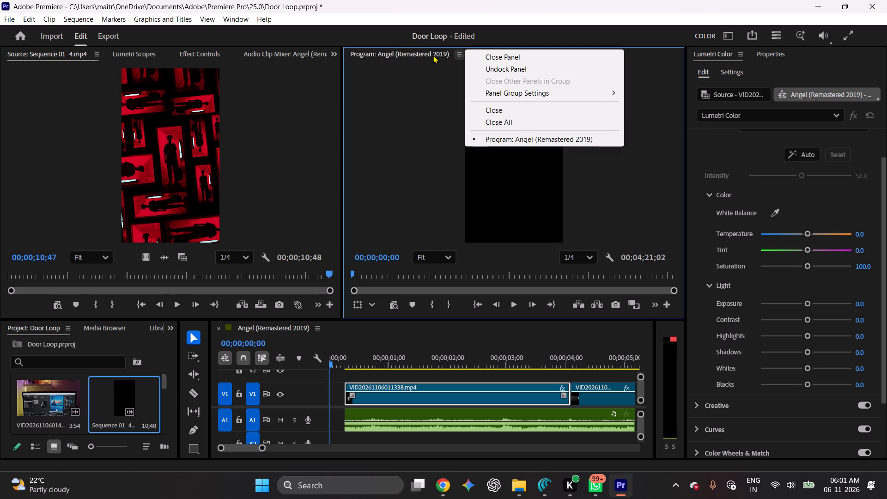
pyautogui.click(433, 55)
pyautogui.click(364, 53)
pyautogui.click(364, 53)
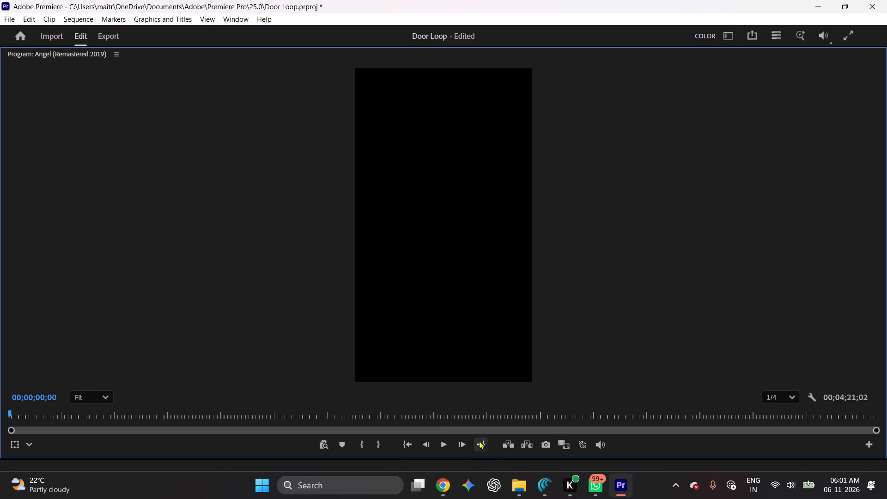
pyautogui.click(446, 445)
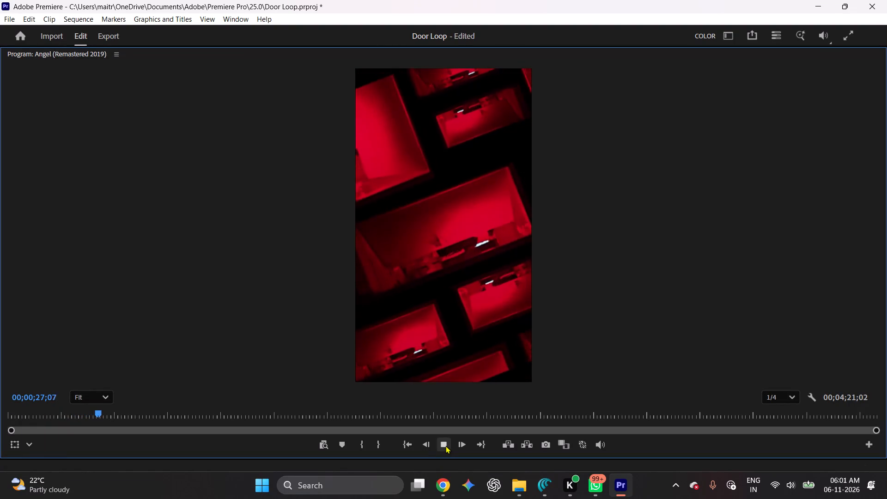
pyautogui.click(441, 443)
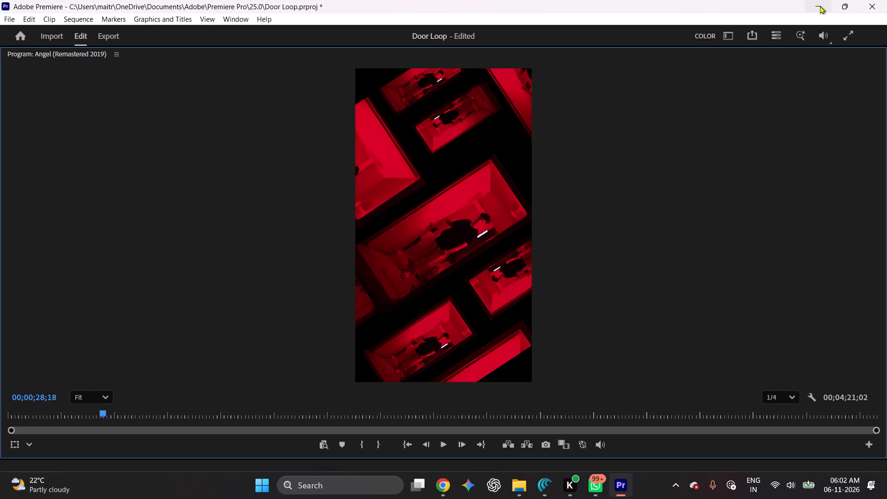
pyautogui.doubleClick(41, 55)
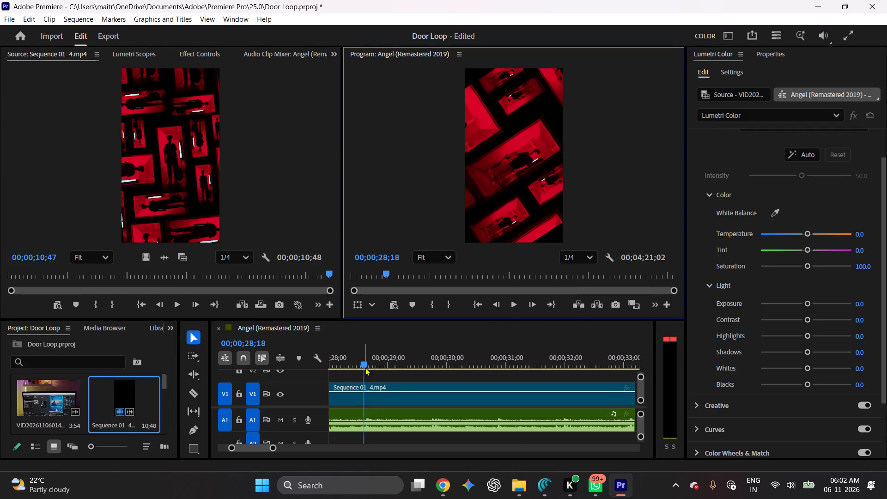
# Scrub the V1 cuts from 00;00;00;00, and play across the gap between VID20261106012209.mp4 and VID20261106012544.mp4 to check it against the music.
pyautogui.moveTo(366, 365); pyautogui.dragTo(294, 382)
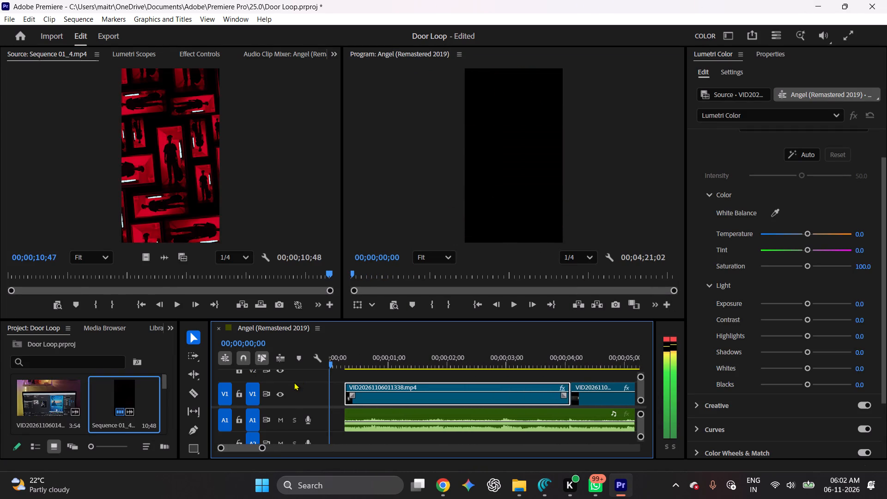
pyautogui.moveTo(294, 382); pyautogui.dragTo(376, 366)
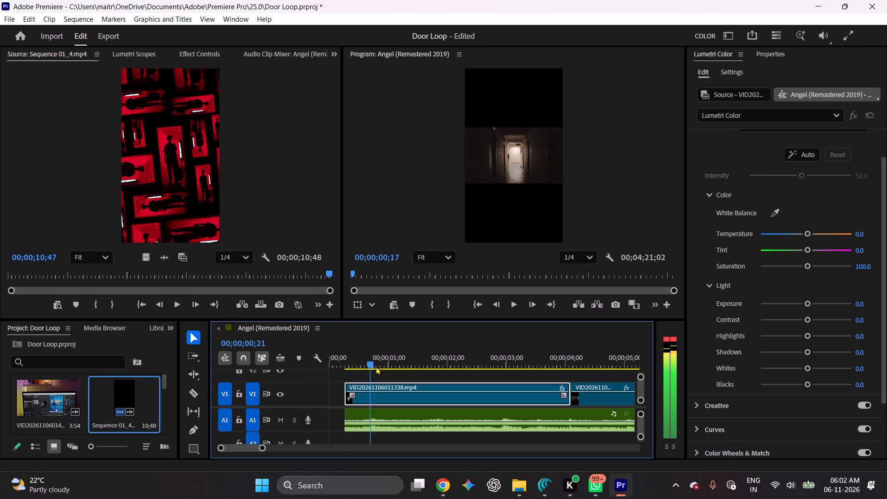
pyautogui.moveTo(376, 366); pyautogui.dragTo(582, 337)
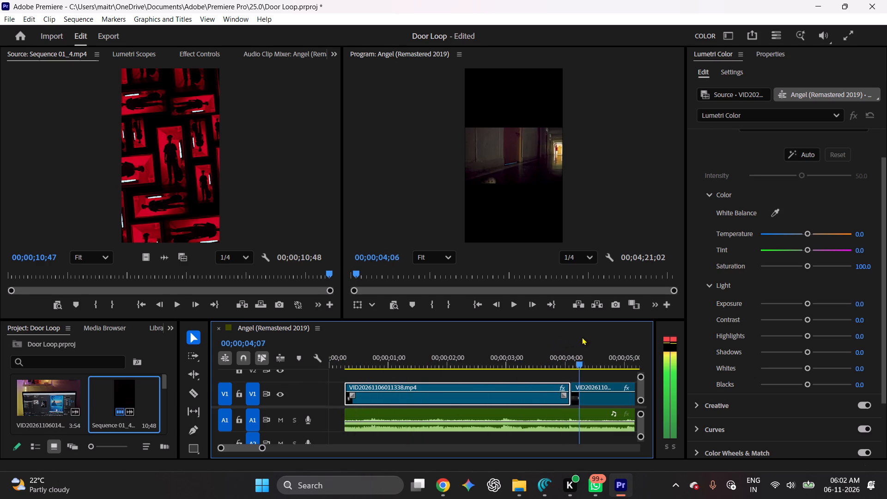
pyautogui.moveTo(582, 337); pyautogui.dragTo(583, 337)
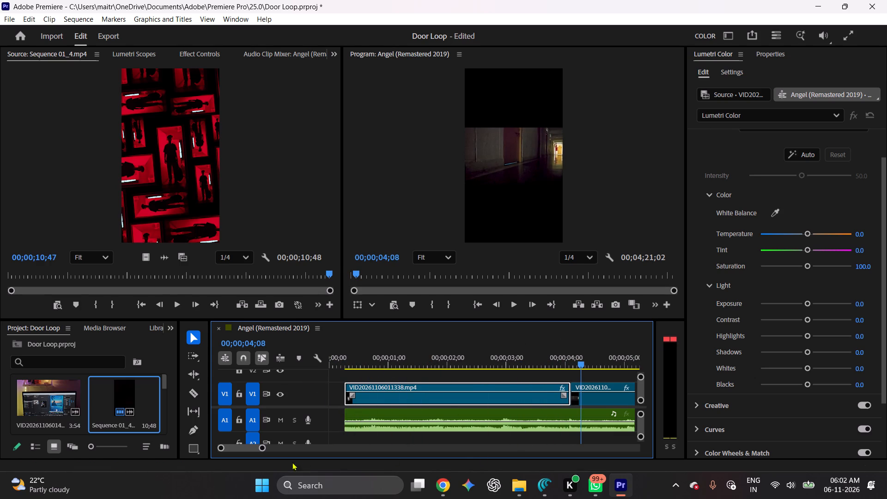
pyautogui.click(242, 450)
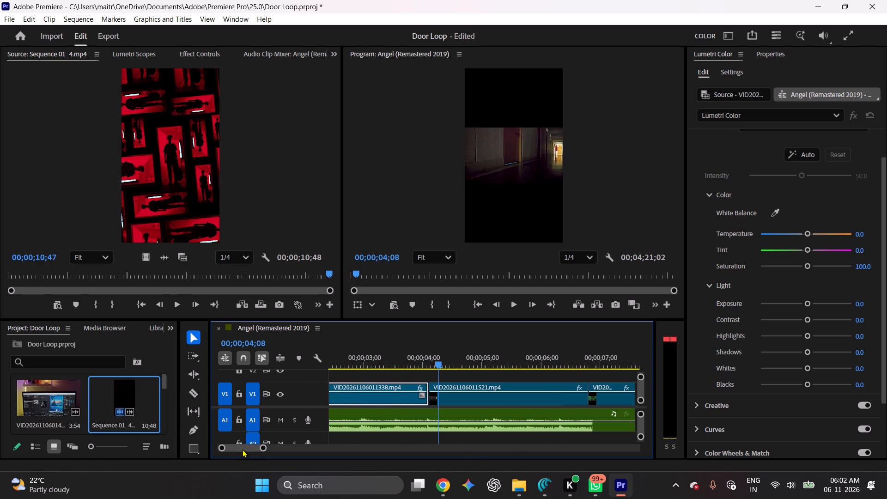
pyautogui.moveTo(361, 369); pyautogui.dragTo(383, 366)
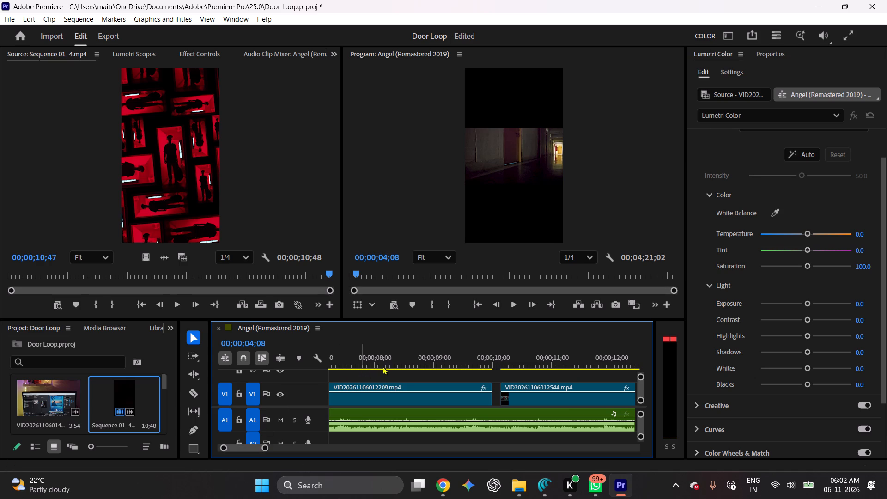
pyautogui.moveTo(383, 366); pyautogui.dragTo(393, 365)
pyautogui.moveTo(380, 359); pyautogui.dragTo(398, 357)
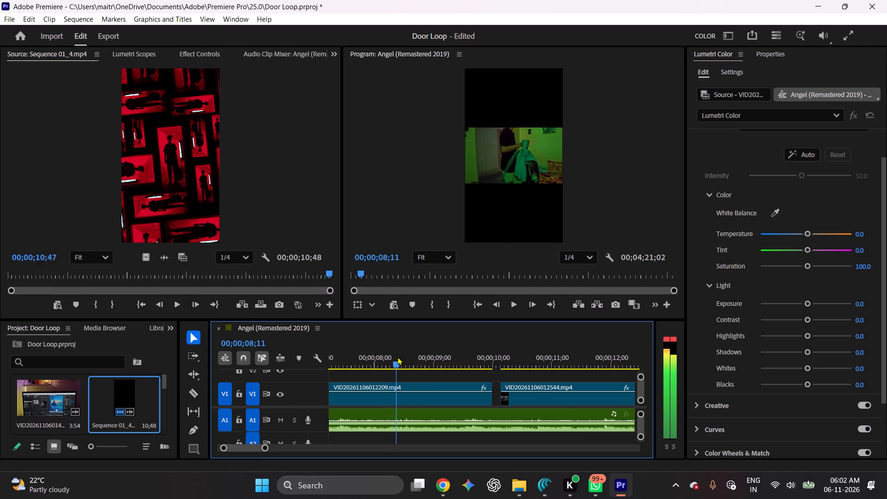
pyautogui.moveTo(398, 357); pyautogui.dragTo(453, 349)
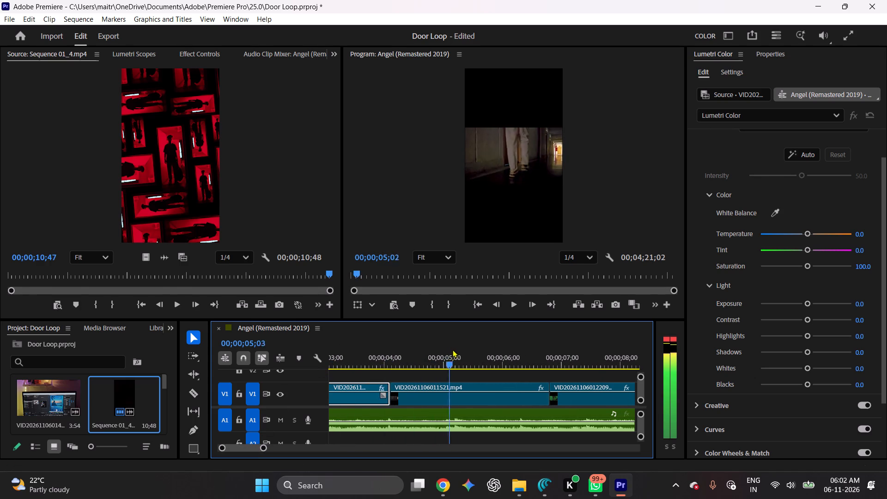
pyautogui.moveTo(453, 349); pyautogui.dragTo(576, 341)
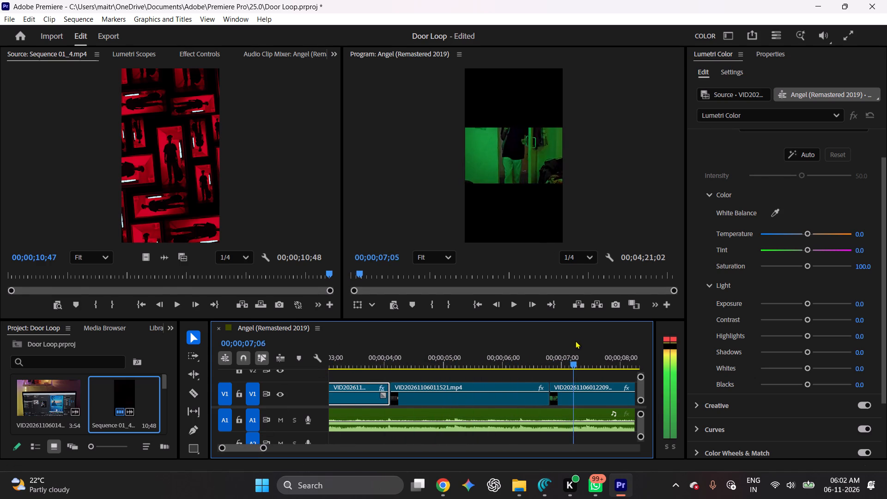
pyautogui.moveTo(576, 341); pyautogui.dragTo(628, 341)
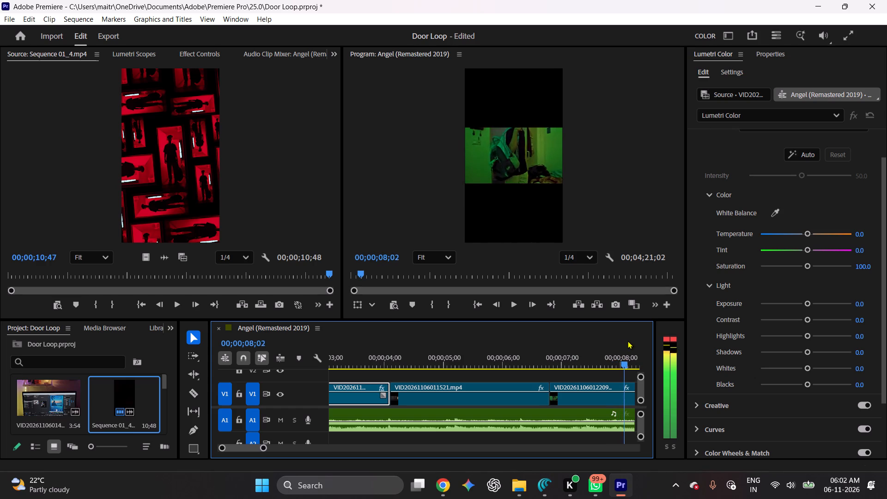
pyautogui.moveTo(628, 341); pyautogui.dragTo(456, 382)
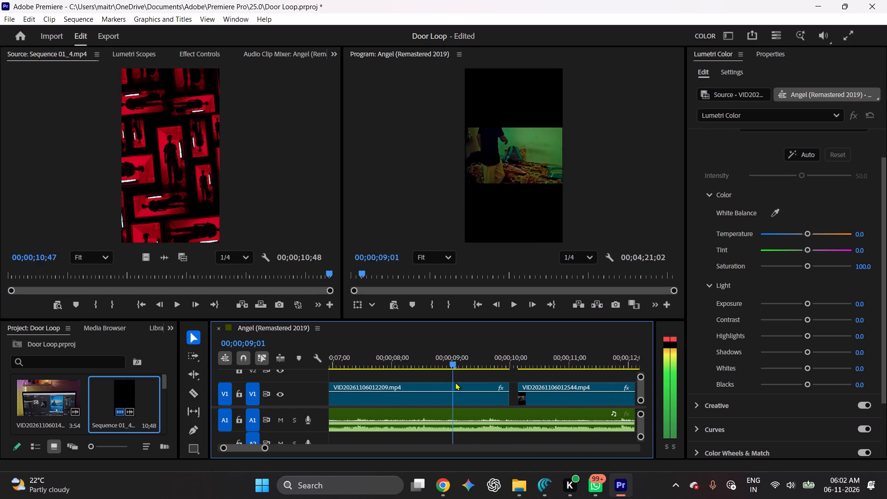
pyautogui.moveTo(456, 382); pyautogui.dragTo(522, 377)
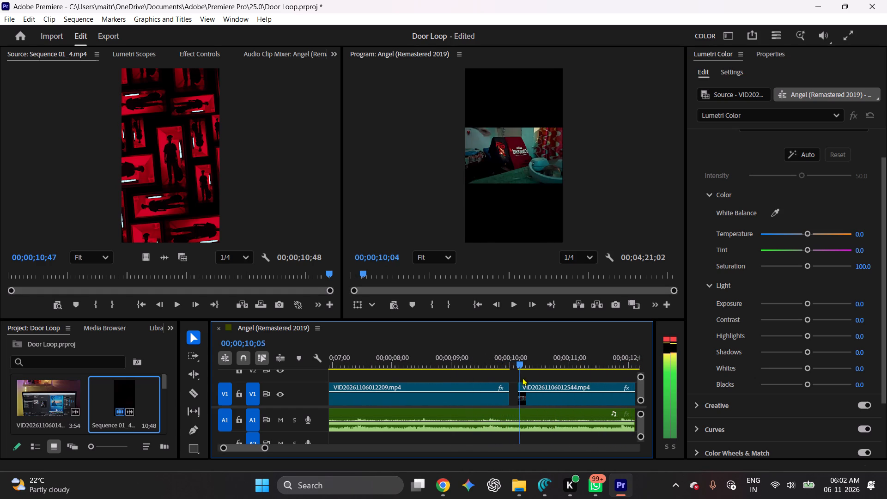
pyautogui.moveTo(522, 377); pyautogui.dragTo(568, 377)
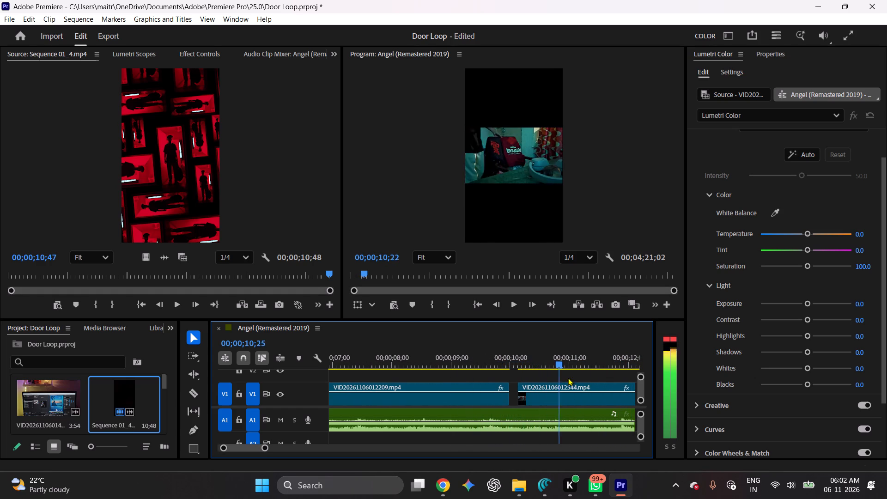
pyautogui.moveTo(568, 377); pyautogui.dragTo(508, 387)
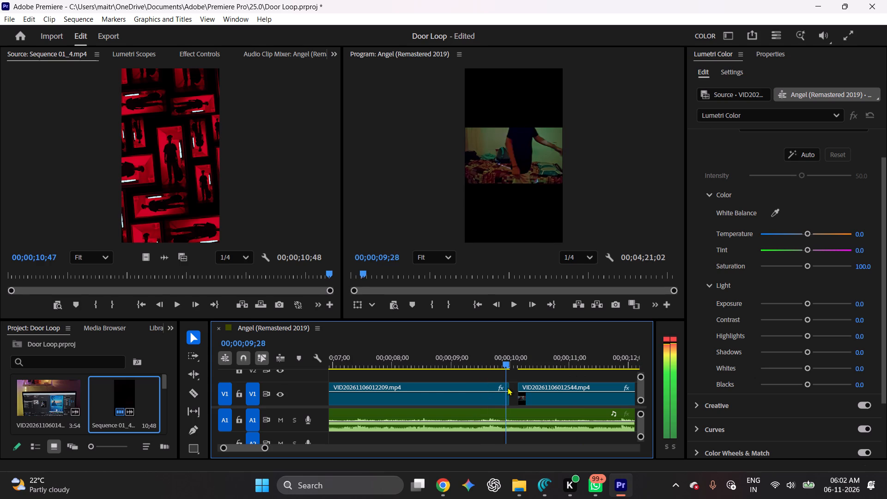
pyautogui.moveTo(508, 387); pyautogui.dragTo(402, 394)
pyautogui.click(516, 301)
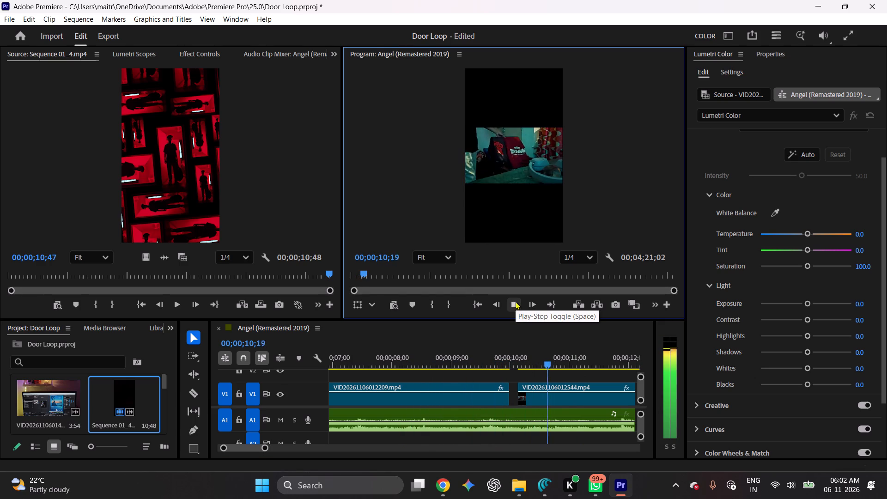
pyautogui.click(516, 301)
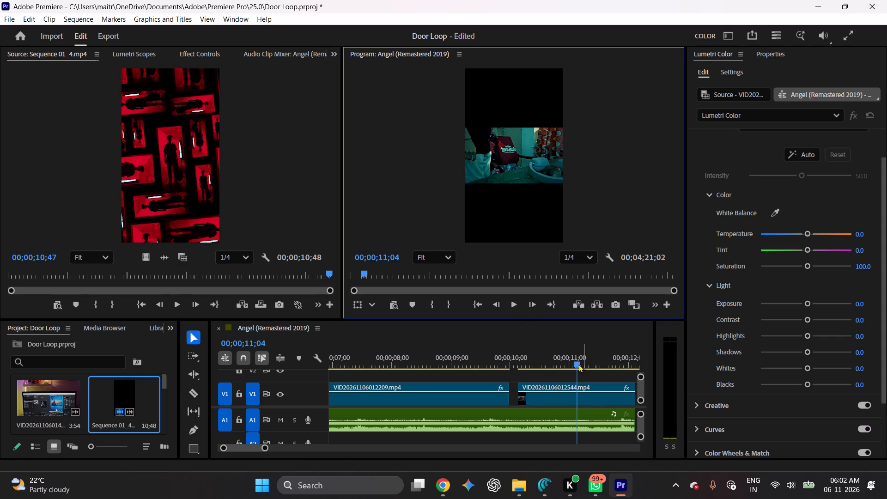
# Close the gap on V1 between VID20261106012209.mp4 and VID20261106012544.mp4.
pyautogui.moveTo(575, 363); pyautogui.dragTo(600, 361)
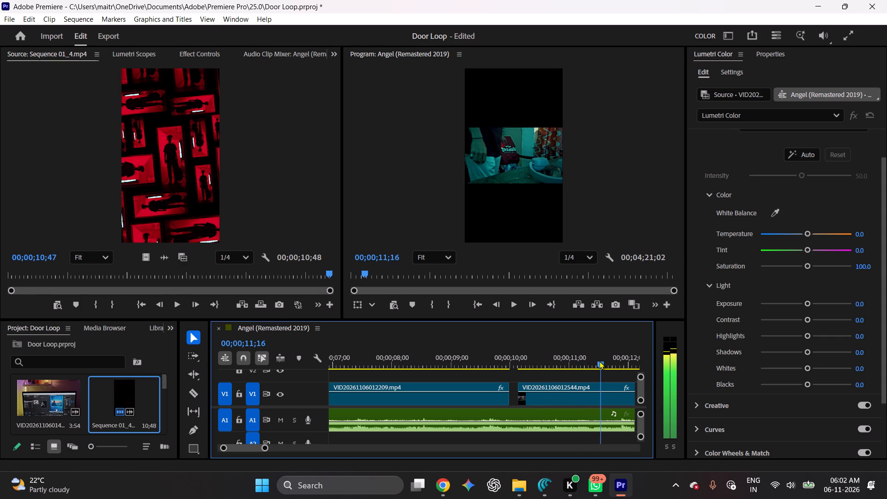
pyautogui.moveTo(600, 361); pyautogui.dragTo(595, 361)
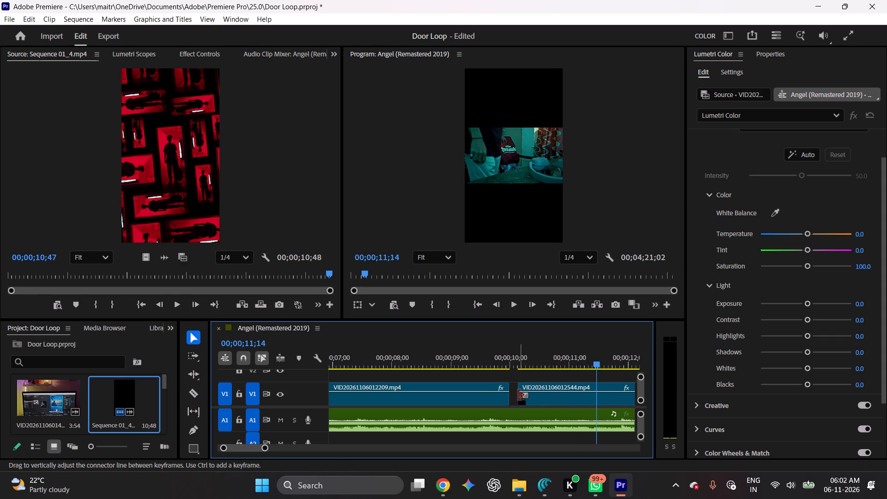
pyautogui.click(518, 395)
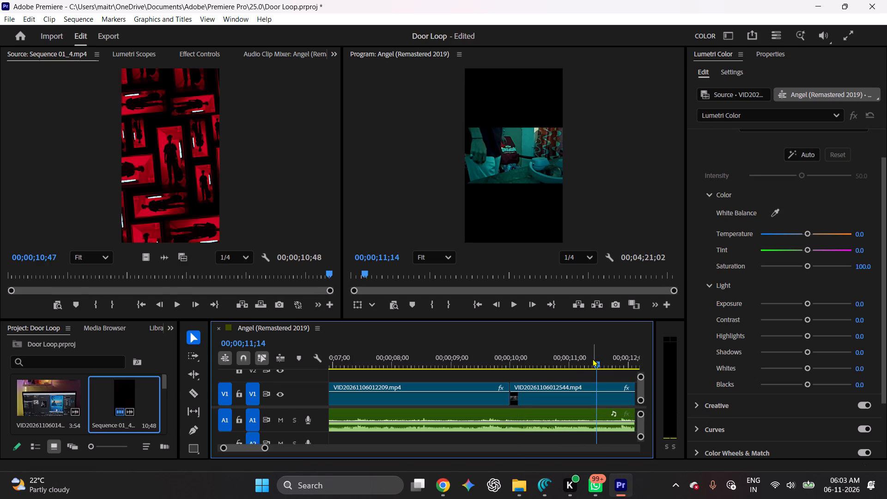
# Scrub from 00;00;09;15 to 00;00;15;13 to check the cuts around VID20261106012544.mp4, and return to 00;00;00;00.
pyautogui.moveTo(596, 362); pyautogui.dragTo(482, 377)
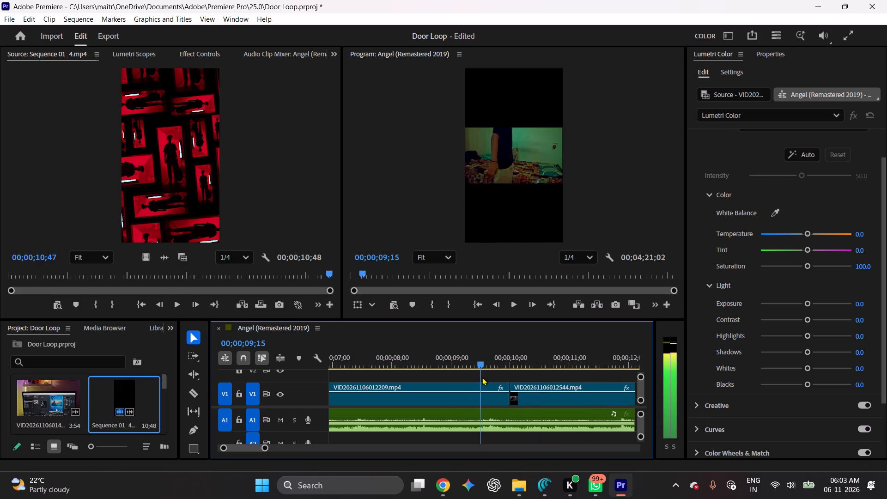
pyautogui.moveTo(482, 377); pyautogui.dragTo(514, 376)
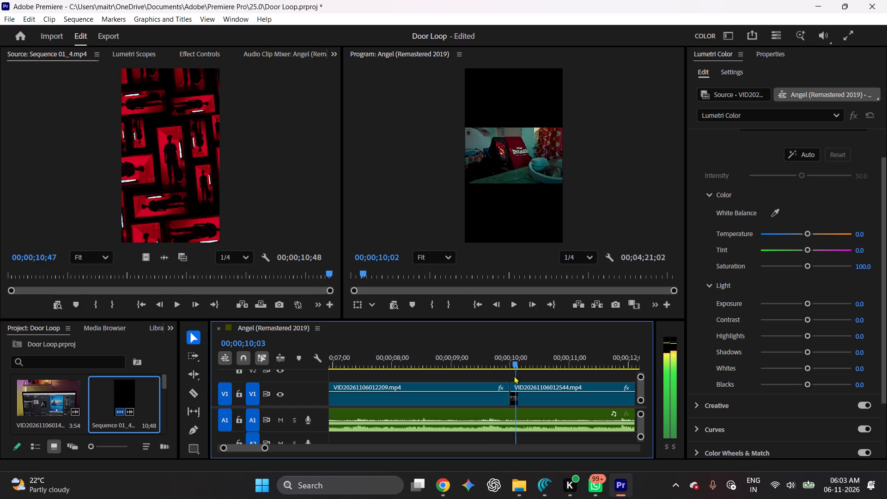
pyautogui.moveTo(514, 376); pyautogui.dragTo(555, 376)
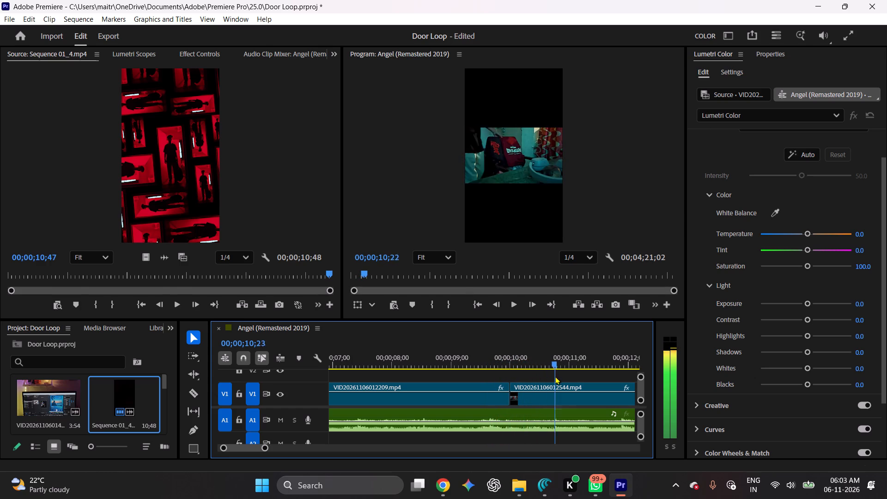
pyautogui.moveTo(555, 376); pyautogui.dragTo(611, 384)
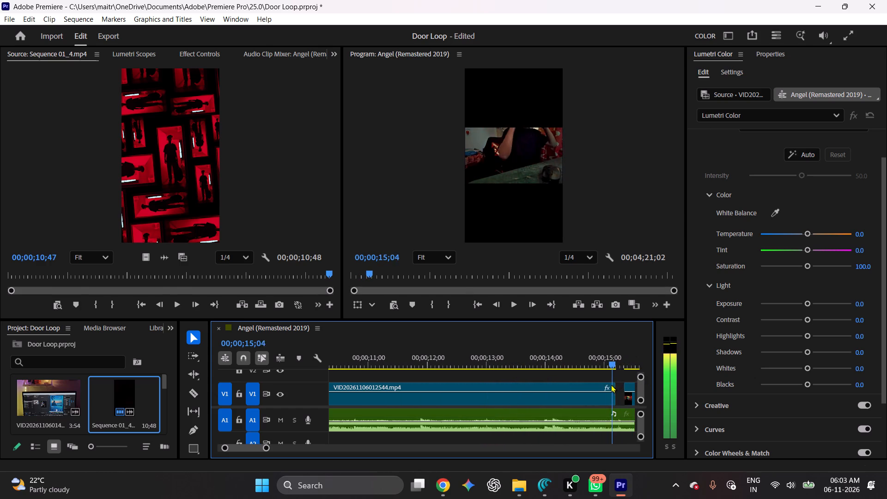
pyautogui.moveTo(611, 384); pyautogui.dragTo(630, 385)
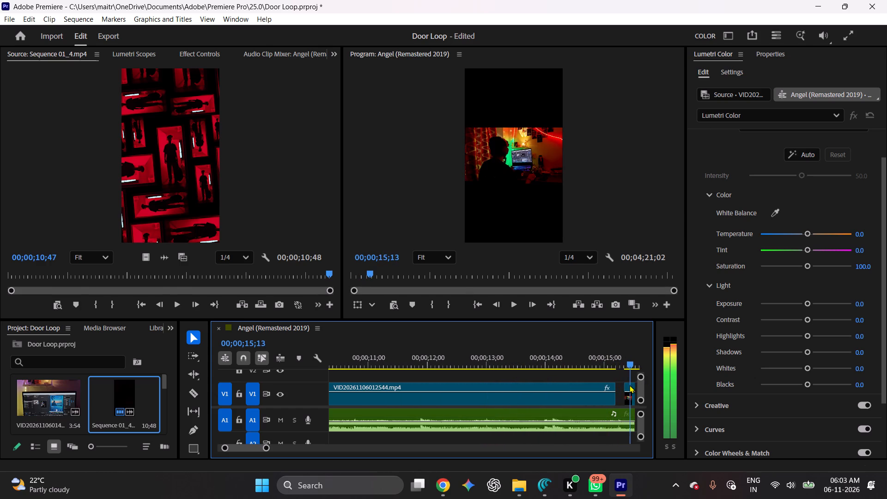
pyautogui.moveTo(630, 385); pyautogui.dragTo(274, 406)
pyautogui.doubleClick(375, 54)
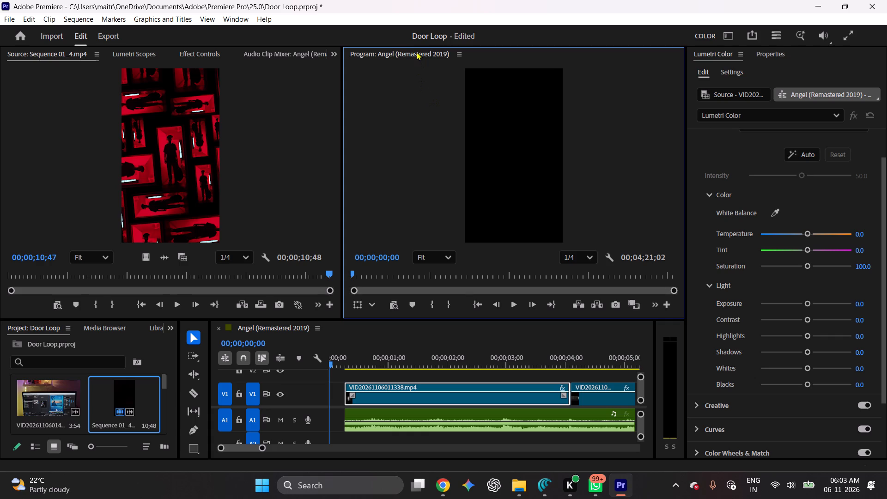
# Scrub the V1 cuts from 00;00;00;00 to about 00;00;15;25 to check them against the music.
pyautogui.click(587, 382)
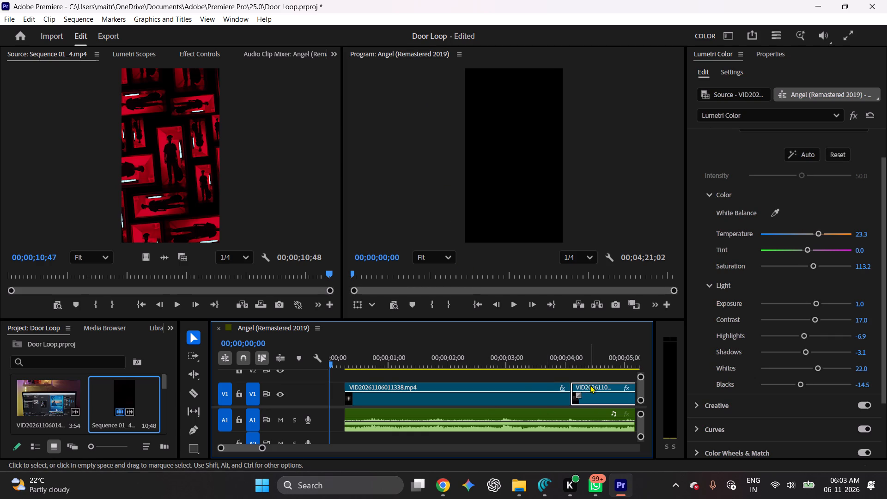
pyautogui.click(590, 387)
pyautogui.moveTo(413, 361); pyautogui.dragTo(586, 347)
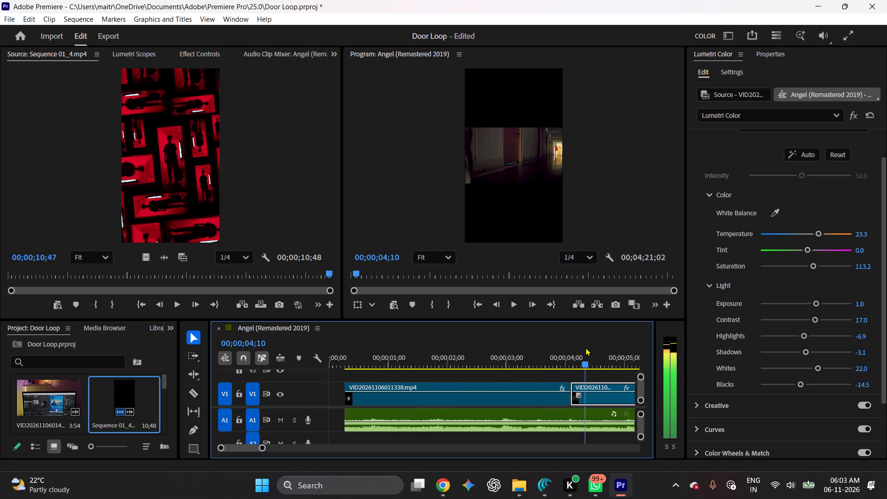
pyautogui.moveTo(586, 347); pyautogui.dragTo(628, 347)
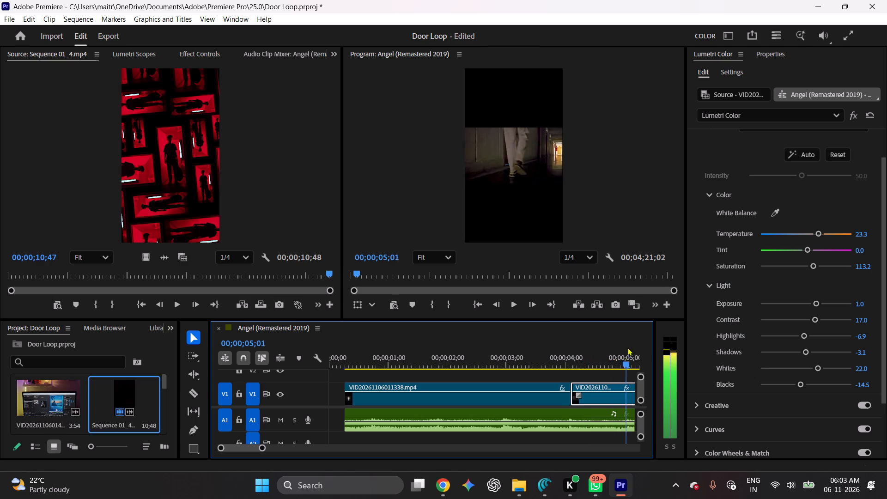
pyautogui.moveTo(628, 347); pyautogui.dragTo(482, 349)
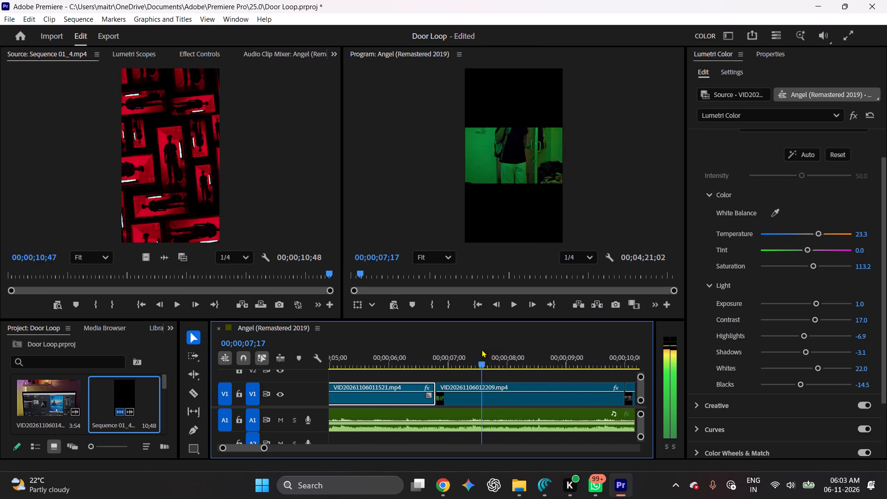
pyautogui.moveTo(482, 349); pyautogui.dragTo(642, 345)
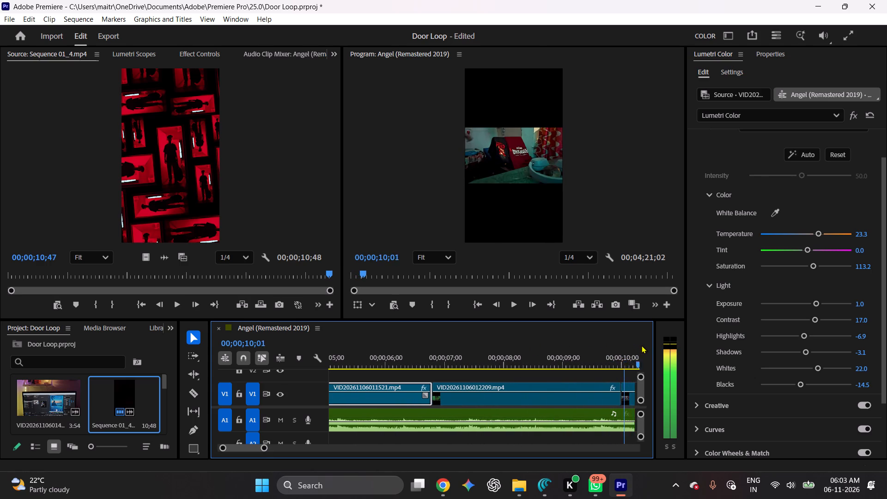
pyautogui.moveTo(642, 345); pyautogui.dragTo(466, 343)
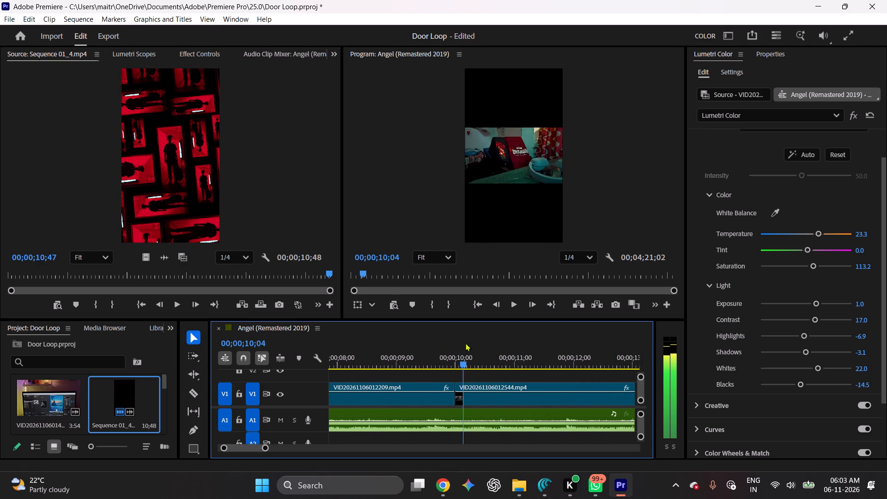
pyautogui.moveTo(466, 343); pyautogui.dragTo(499, 343)
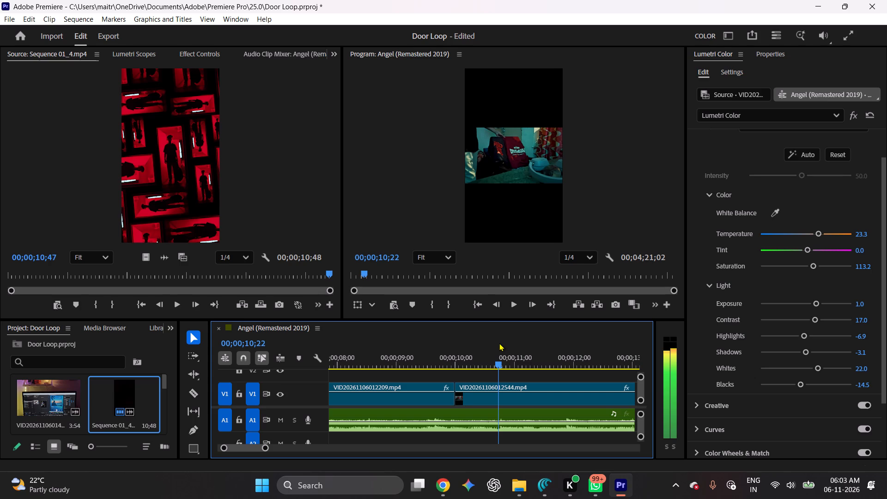
pyautogui.moveTo(499, 343); pyautogui.dragTo(560, 343)
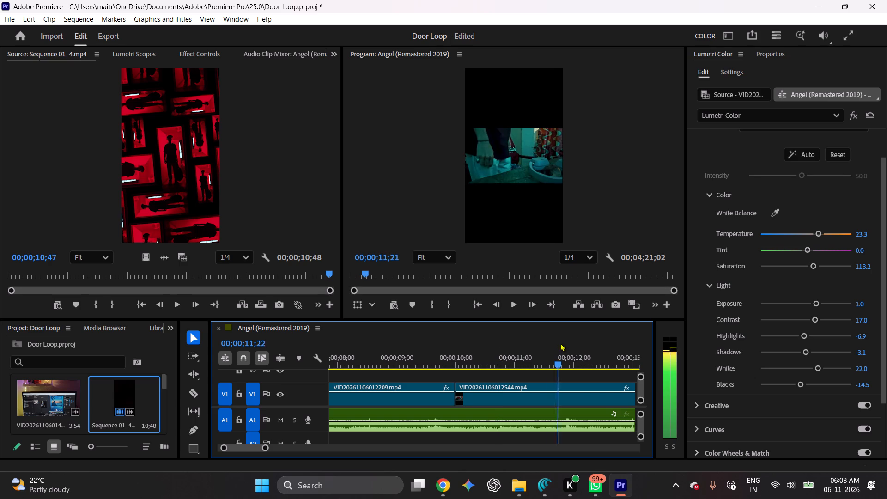
pyautogui.moveTo(560, 343); pyautogui.dragTo(627, 344)
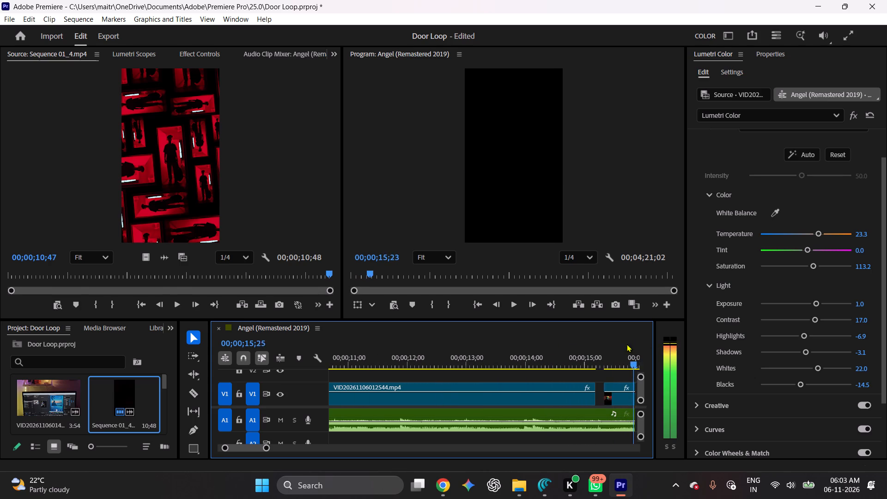
# Scrub back and forth over the gap after VID20261106012544.mp4 on V1, ending at 00;00;13;14.
pyautogui.moveTo(627, 344); pyautogui.dragTo(585, 344)
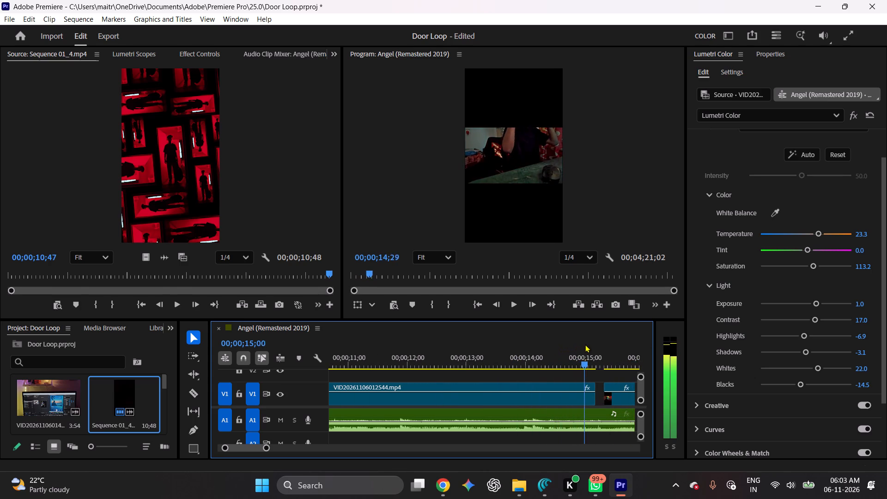
pyautogui.moveTo(585, 344); pyautogui.dragTo(605, 344)
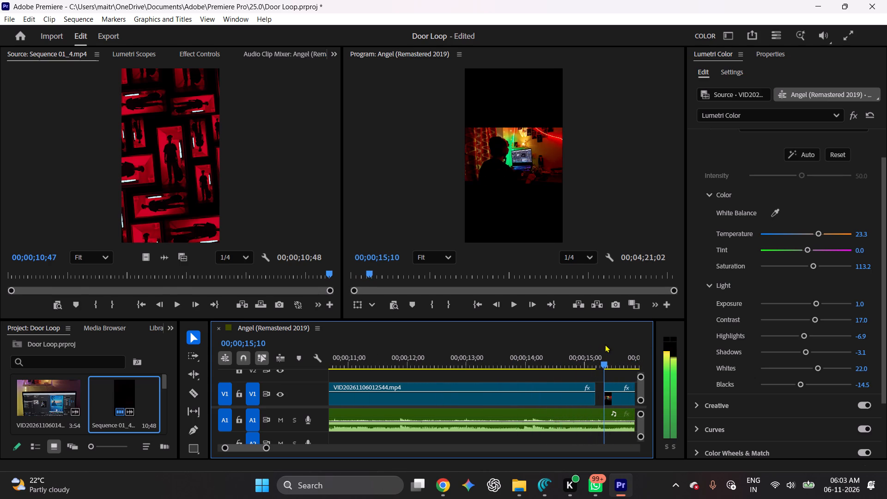
pyautogui.moveTo(605, 344); pyautogui.dragTo(592, 350)
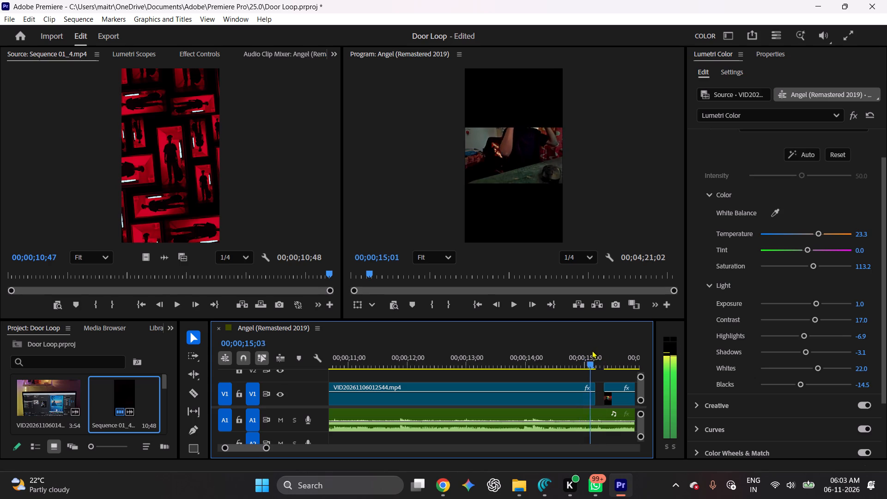
pyautogui.moveTo(592, 350); pyautogui.dragTo(606, 350)
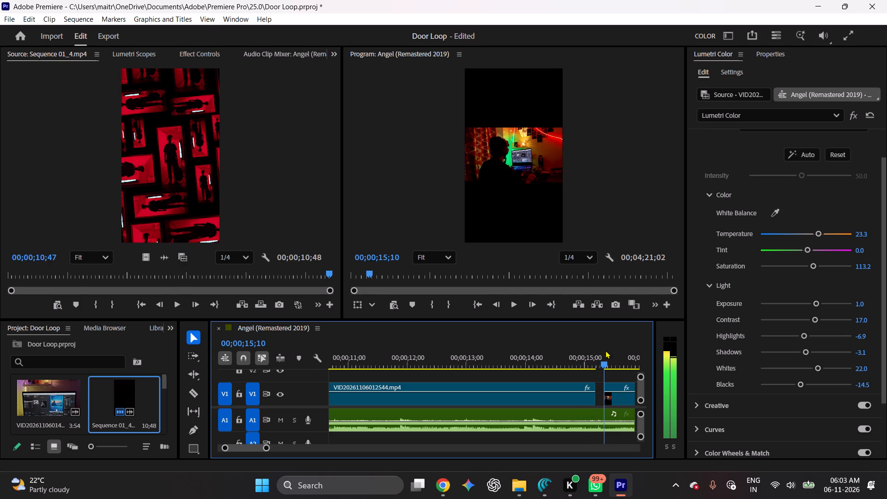
pyautogui.moveTo(606, 350); pyautogui.dragTo(607, 351)
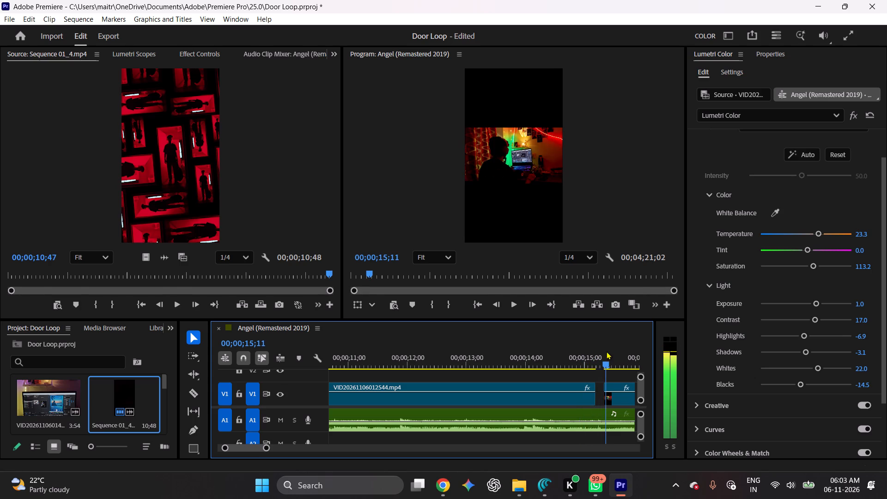
pyautogui.moveTo(607, 351); pyautogui.dragTo(571, 352)
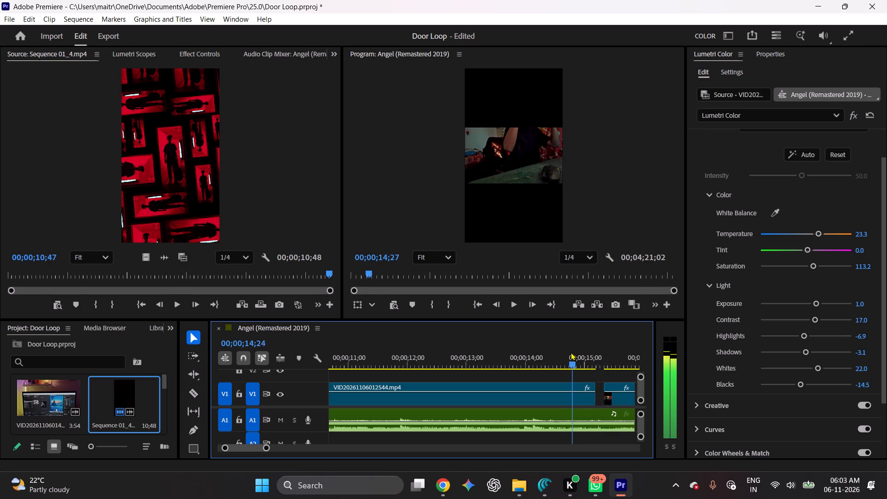
pyautogui.moveTo(571, 352); pyautogui.dragTo(494, 354)
# Play the sequence from 00;00;00;00 to 00;00;28;06 in an enlarged Program monitor to review the cuts, and restore the layout.
pyautogui.doubleClick(408, 53)
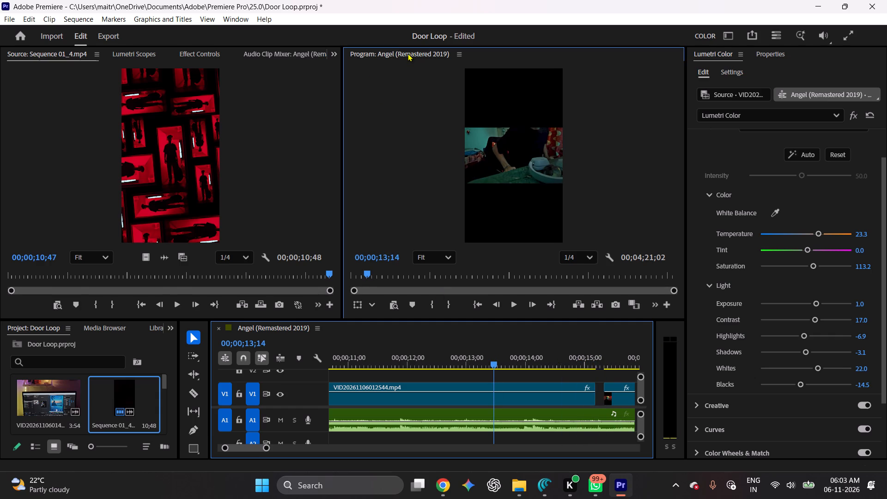
pyautogui.doubleClick(414, 54)
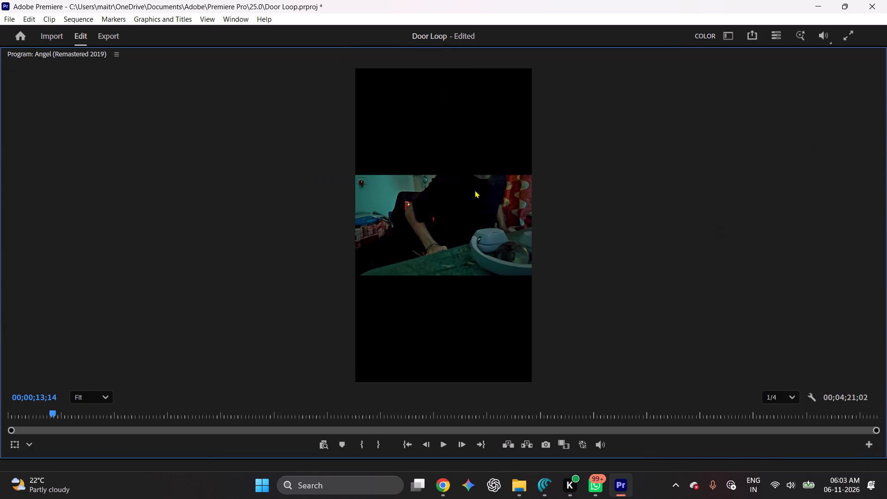
pyautogui.click(450, 250)
pyautogui.moveTo(49, 411); pyautogui.dragTo(5, 414)
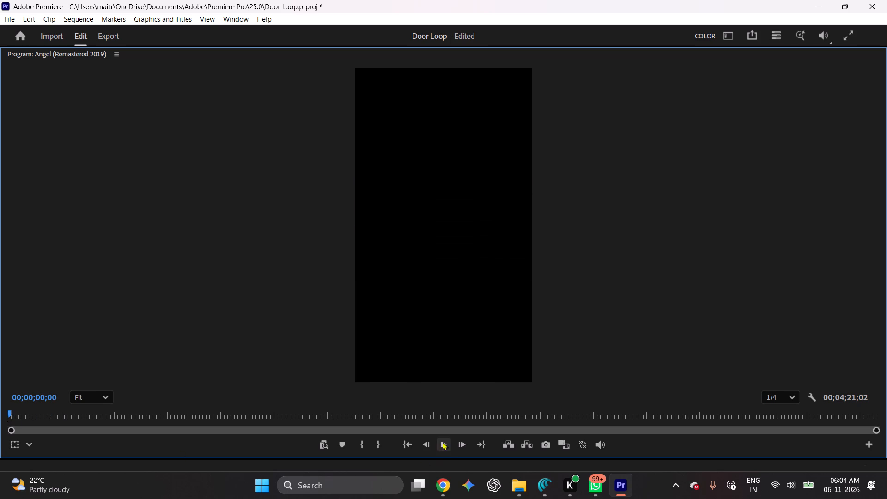
pyautogui.click(440, 441)
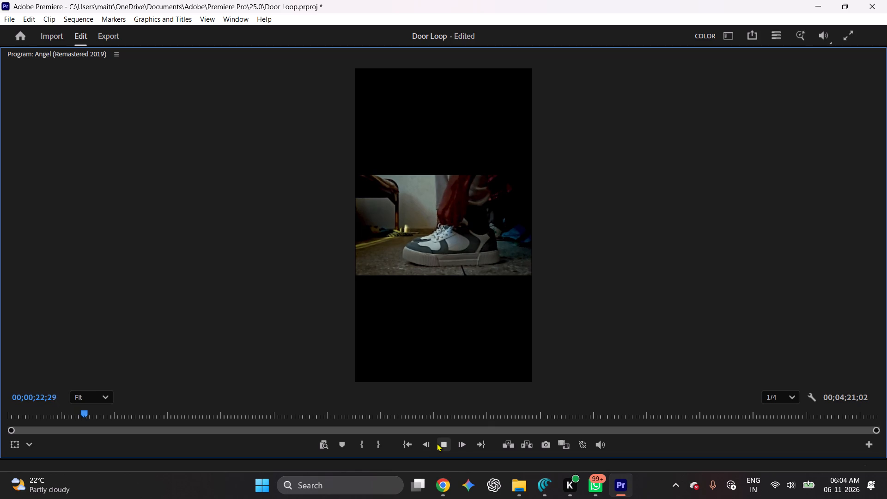
pyautogui.click(443, 197)
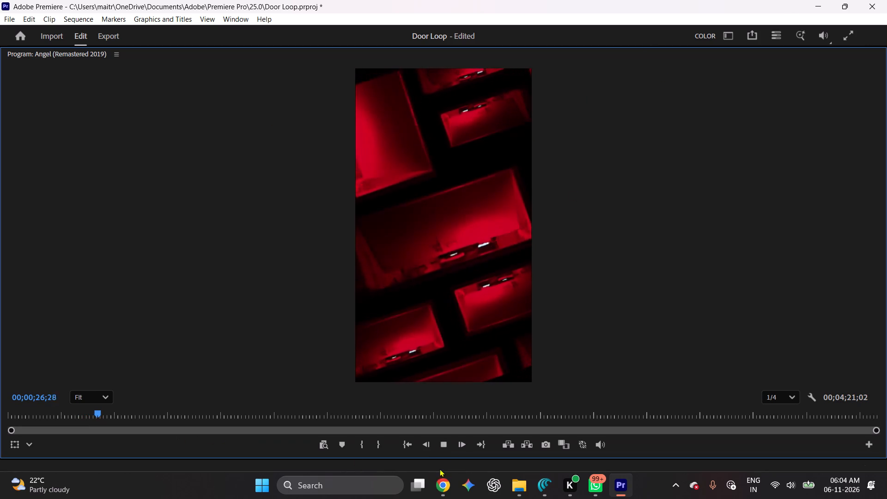
pyautogui.click(445, 445)
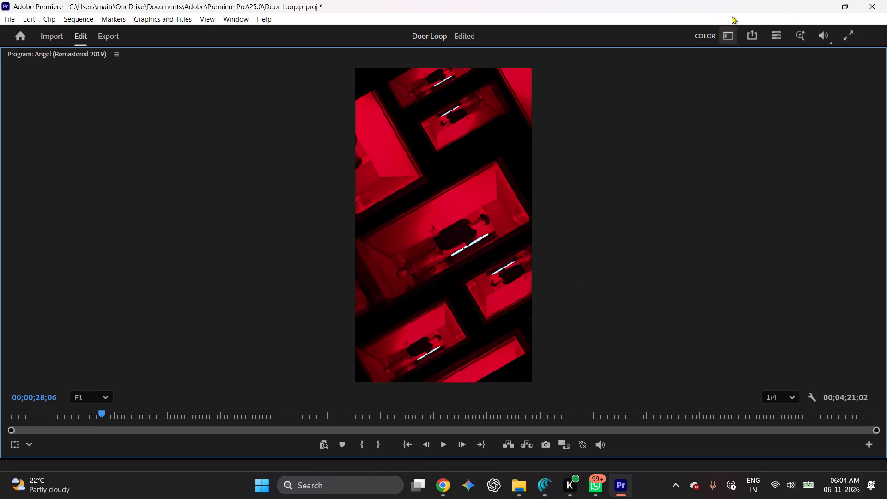
pyautogui.click(811, 0)
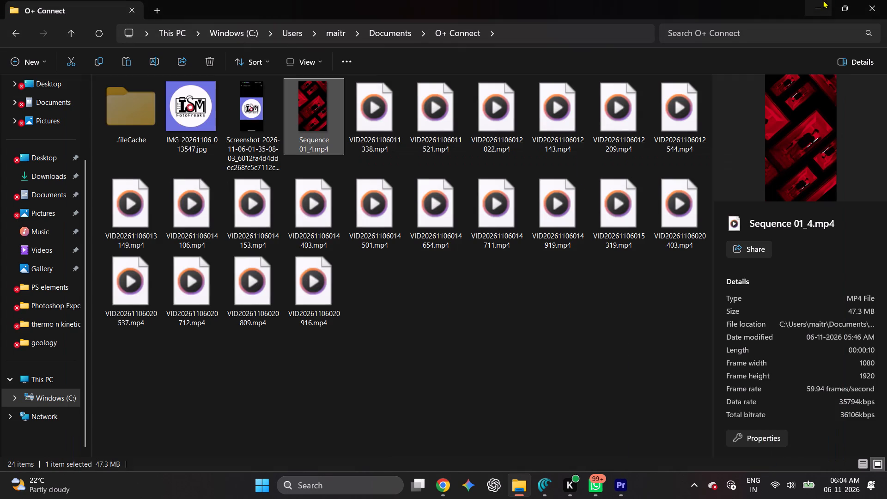
pyautogui.click(622, 491)
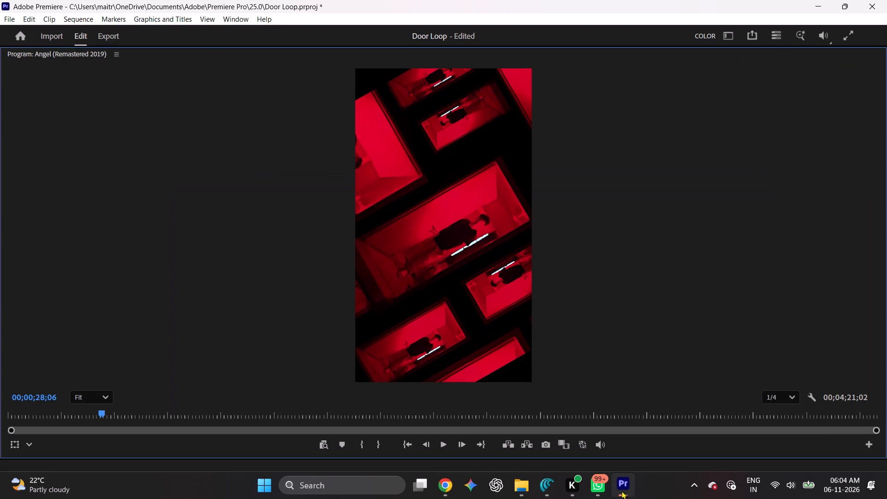
pyautogui.doubleClick(76, 54)
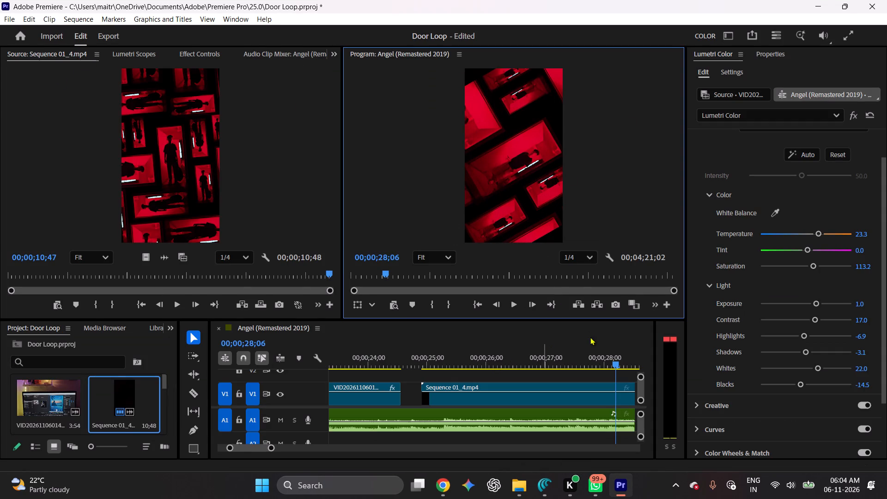
# Scrub across the V1 gap between VID20261106015319.mp4 and Sequence 01_4.mp4 to check it against the music.
pyautogui.moveTo(617, 361); pyautogui.dragTo(528, 369)
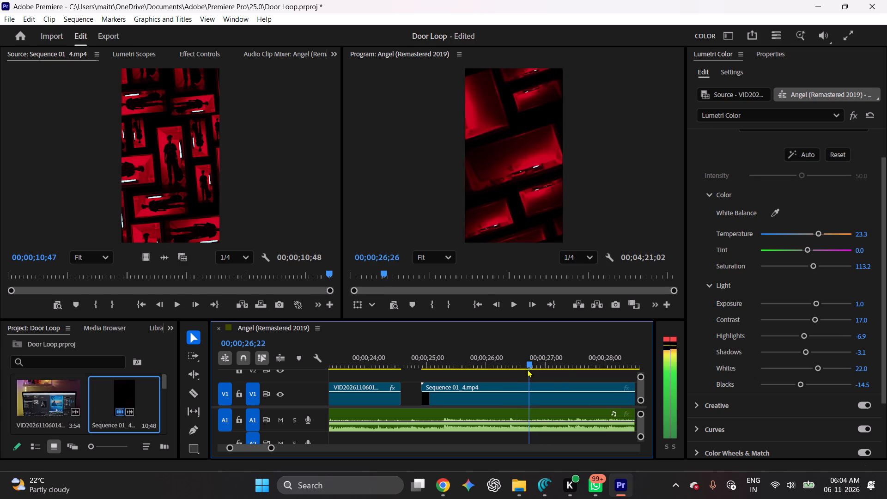
pyautogui.moveTo(528, 369); pyautogui.dragTo(394, 374)
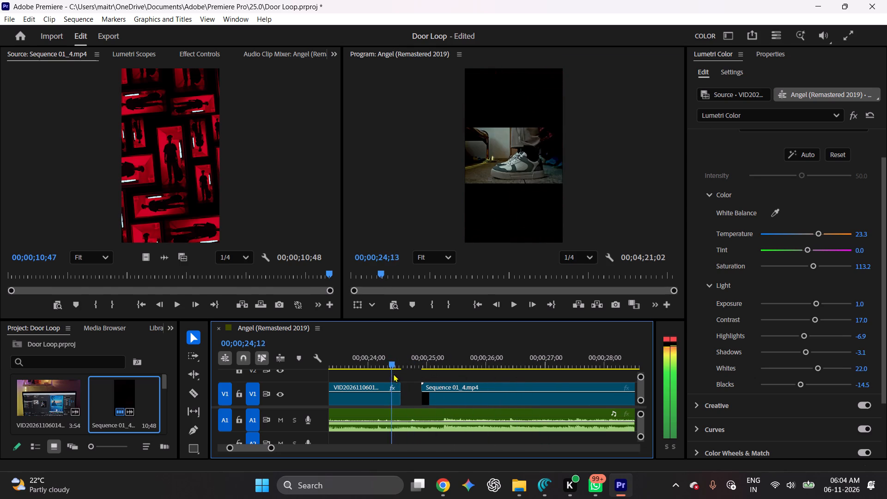
pyautogui.moveTo(394, 374); pyautogui.dragTo(405, 366)
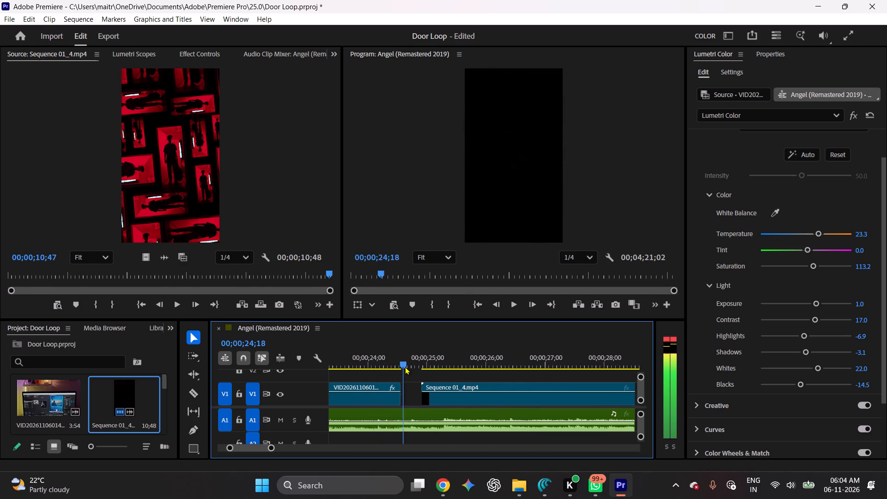
pyautogui.moveTo(405, 366); pyautogui.dragTo(450, 364)
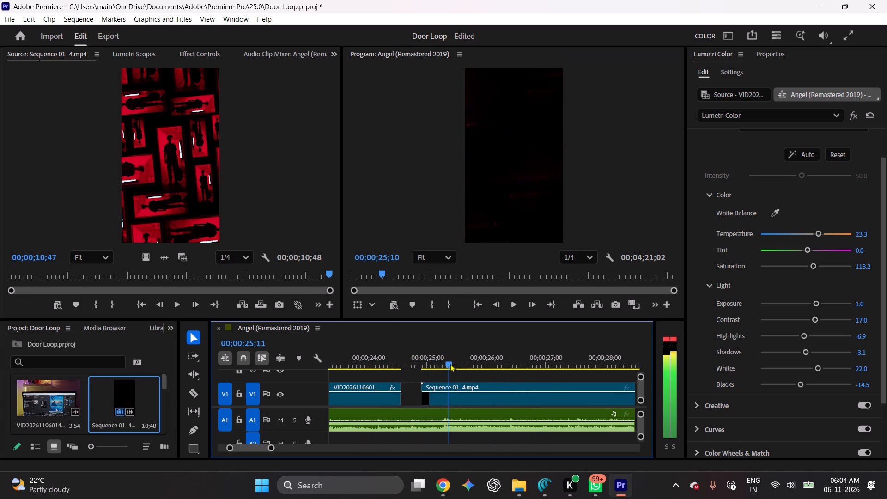
pyautogui.moveTo(450, 364); pyautogui.dragTo(568, 352)
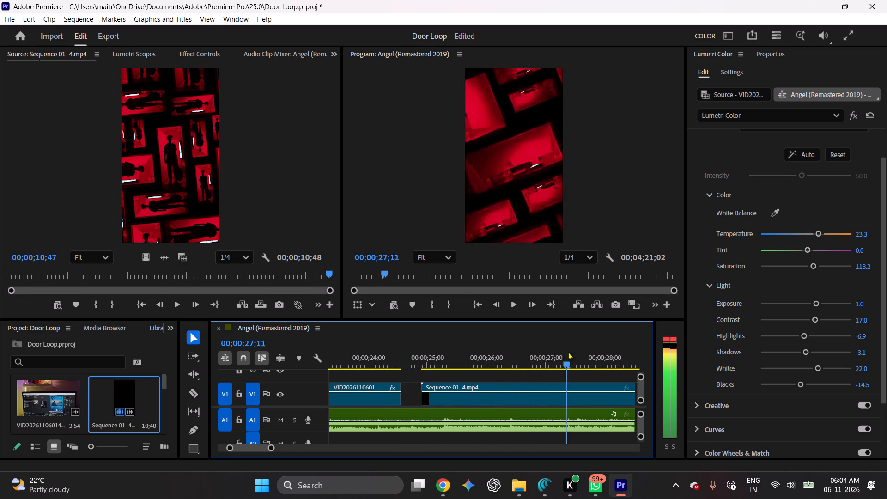
# Scrub and play across the V1 gap between VID20261106014403.mp4 and VID20261106015319.mp4, stopping at 00;00;21;13, to check the cut against the music.
pyautogui.moveTo(568, 352); pyautogui.dragTo(319, 360)
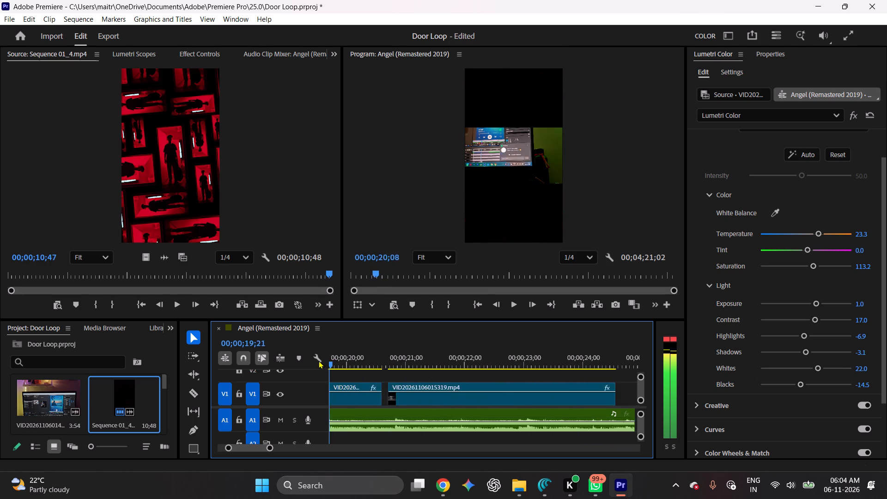
pyautogui.moveTo(319, 360); pyautogui.dragTo(501, 335)
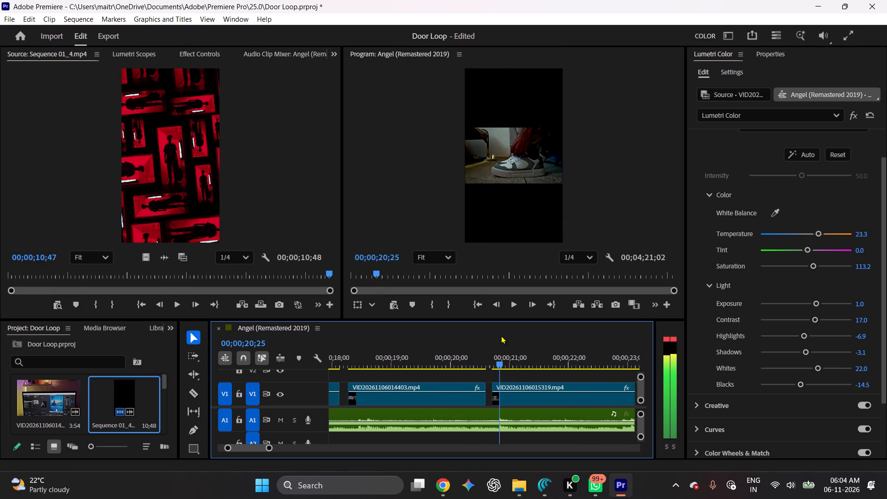
pyautogui.moveTo(501, 335); pyautogui.dragTo(491, 336)
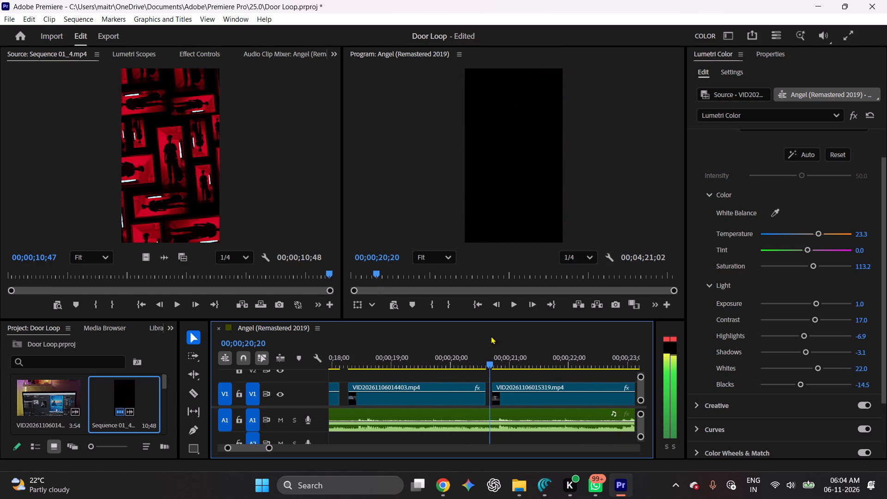
pyautogui.moveTo(491, 336); pyautogui.dragTo(437, 347)
pyautogui.click(511, 304)
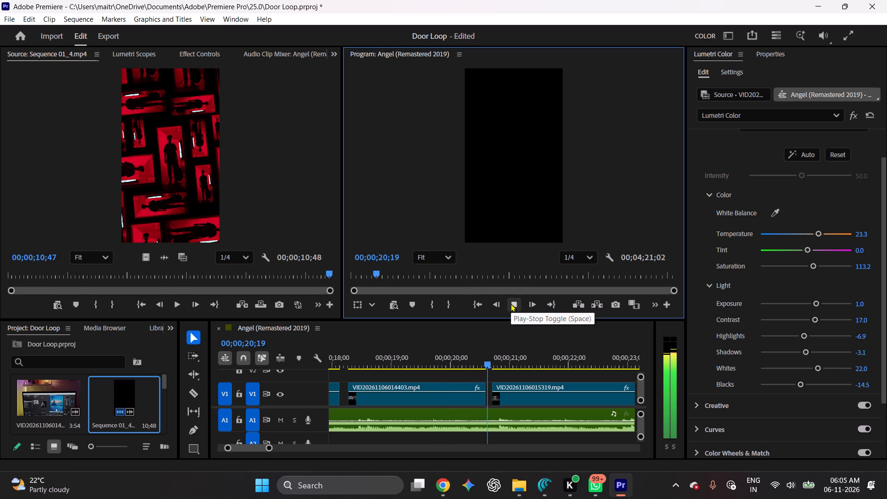
pyautogui.click(511, 304)
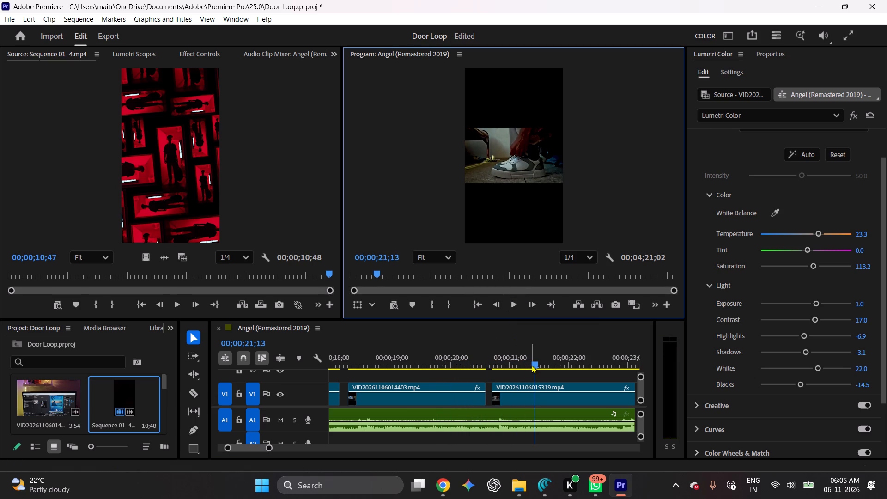
# Extend the start of VID20261106015319.mp4 on V1 back to the end of VID20261106014403.mp4, closing the gap between them.
pyautogui.click(493, 398)
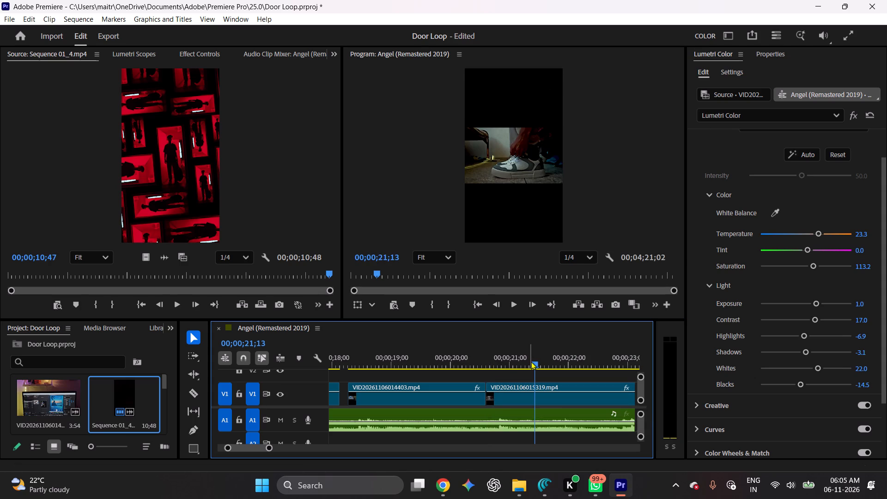
# Play the sequence from 00;00;00;00 to 00;00;28;28 in an enlarged Program monitor to review the cuts, and restore the layout.
pyautogui.moveTo(531, 361); pyautogui.dragTo(433, 380)
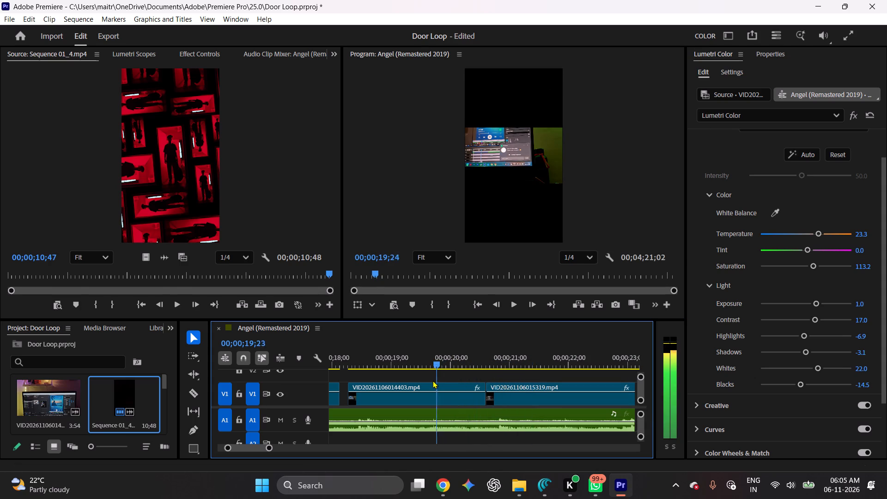
pyautogui.moveTo(433, 380); pyautogui.dragTo(348, 396)
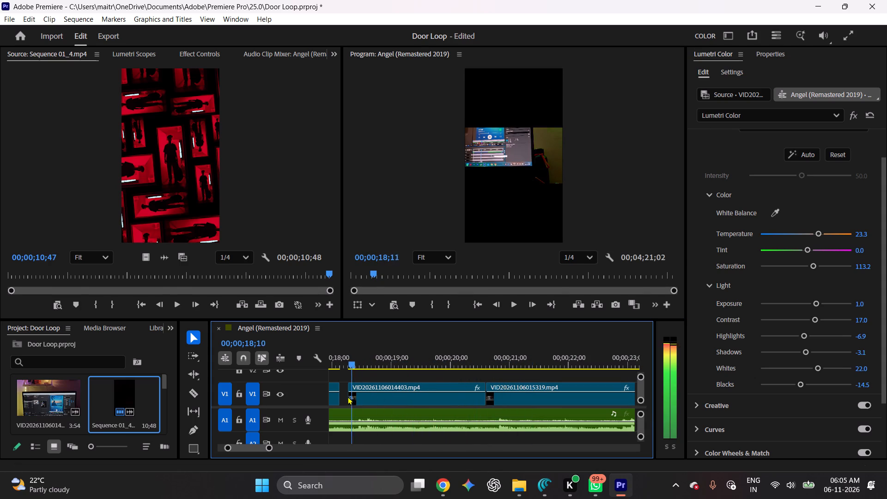
pyautogui.moveTo(348, 396); pyautogui.dragTo(326, 401)
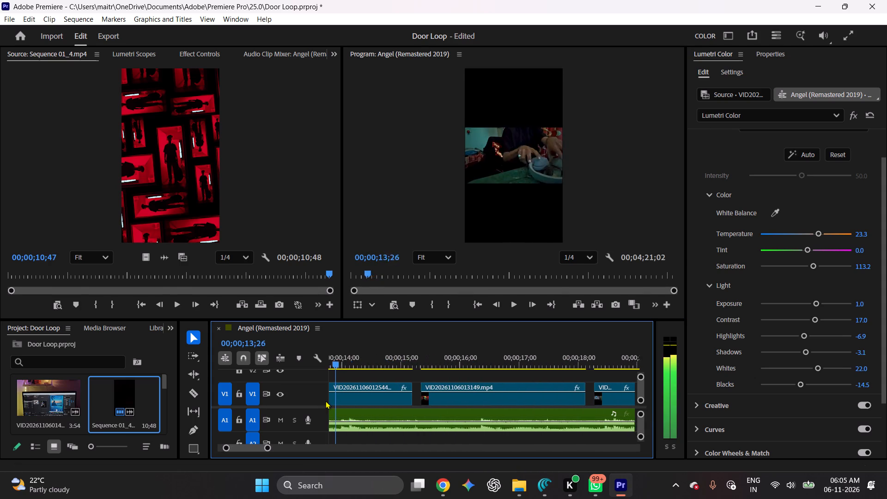
pyautogui.moveTo(326, 401); pyautogui.dragTo(325, 401)
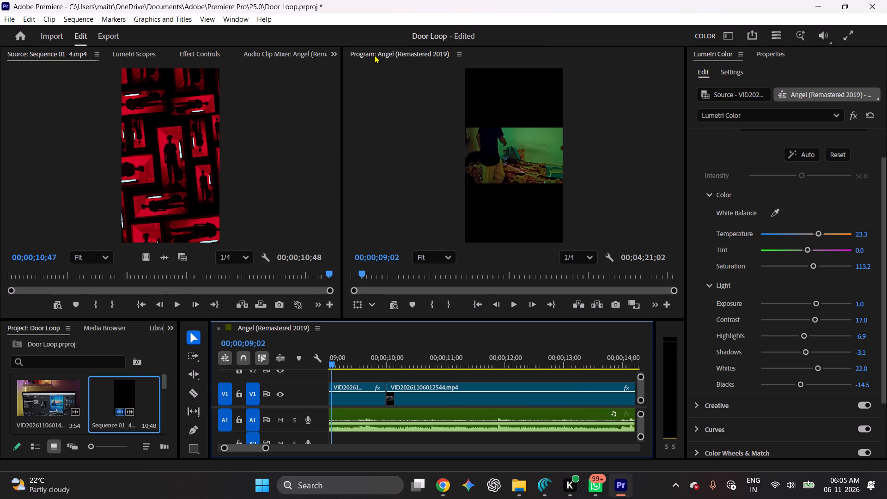
pyautogui.doubleClick(376, 51)
pyautogui.doubleClick(399, 51)
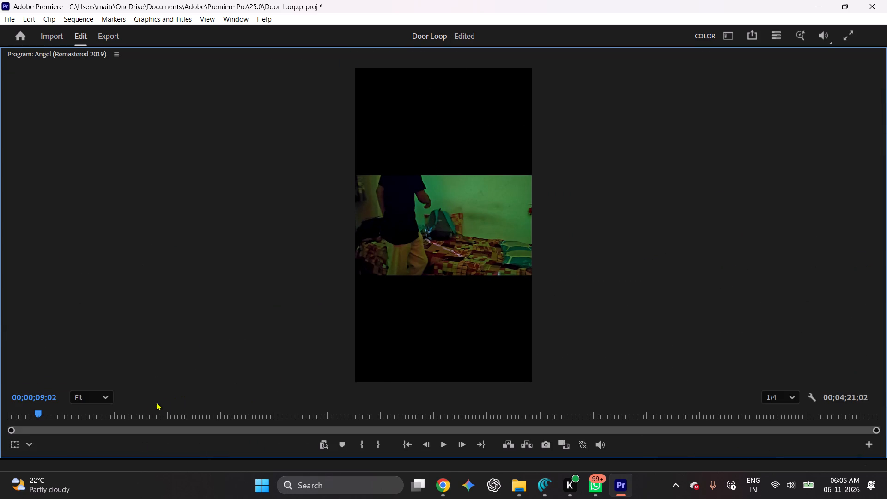
pyautogui.moveTo(121, 410); pyautogui.dragTo(0, 412)
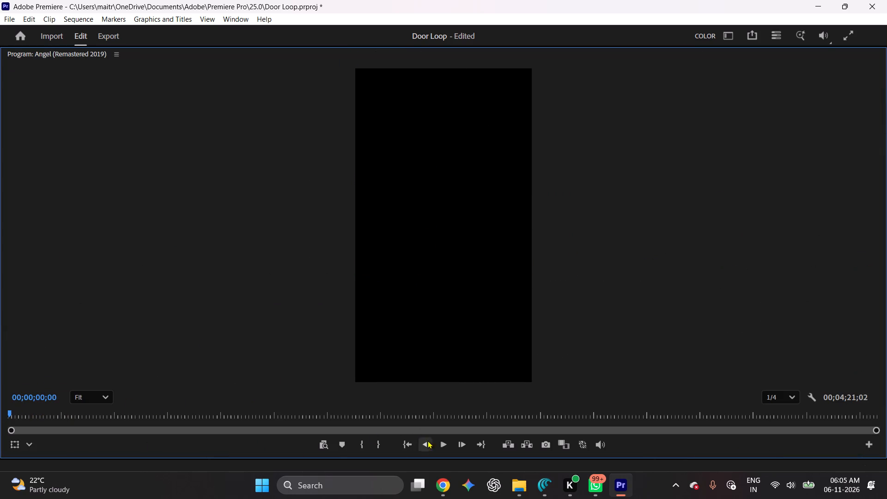
pyautogui.click(439, 444)
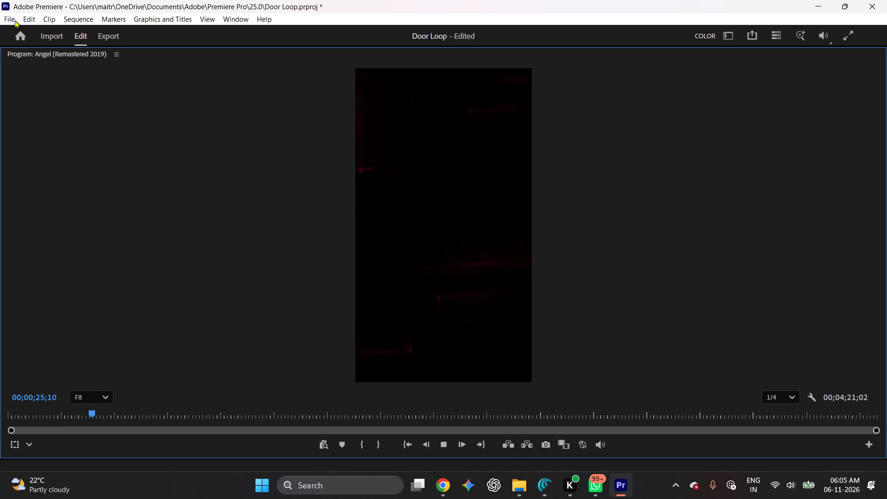
pyautogui.doubleClick(60, 53)
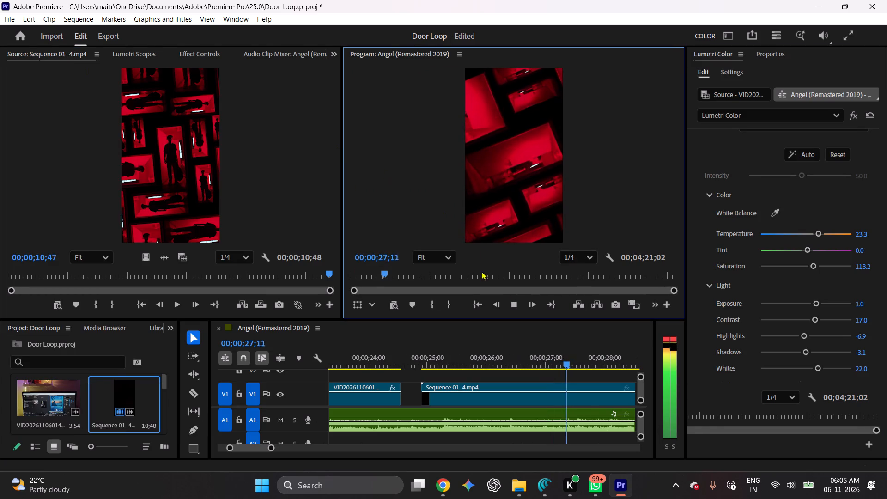
pyautogui.click(515, 301)
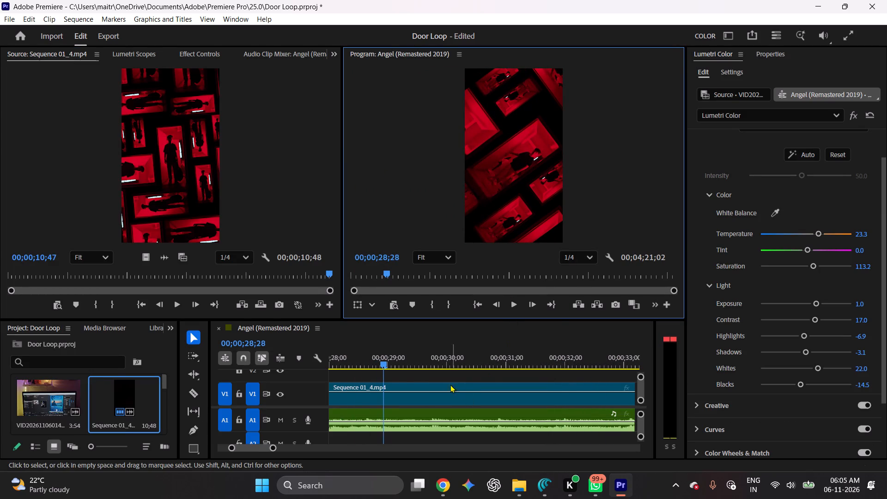
# Extend the start of VID20261106013149.mp4 on V1 back to about 00;00;15;08 to narrow the gap after VID20261106012544.mp4.
pyautogui.moveTo(383, 361); pyautogui.dragTo(302, 379)
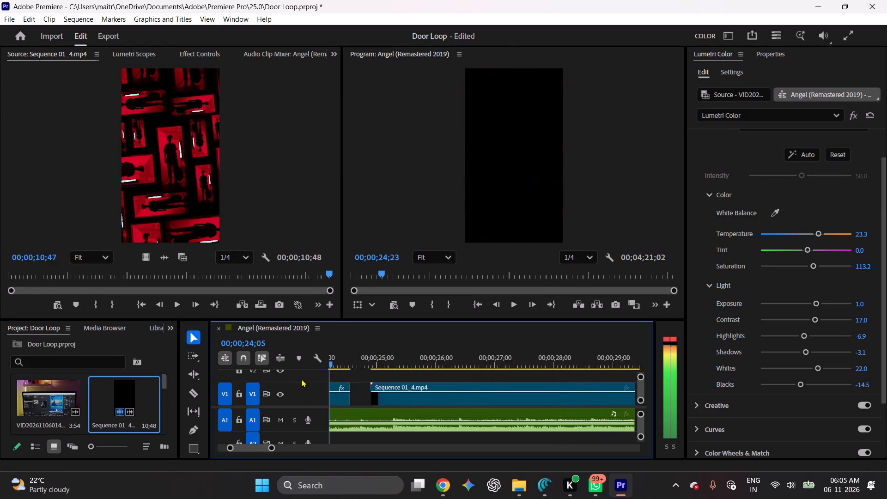
pyautogui.moveTo(302, 379); pyautogui.dragTo(438, 383)
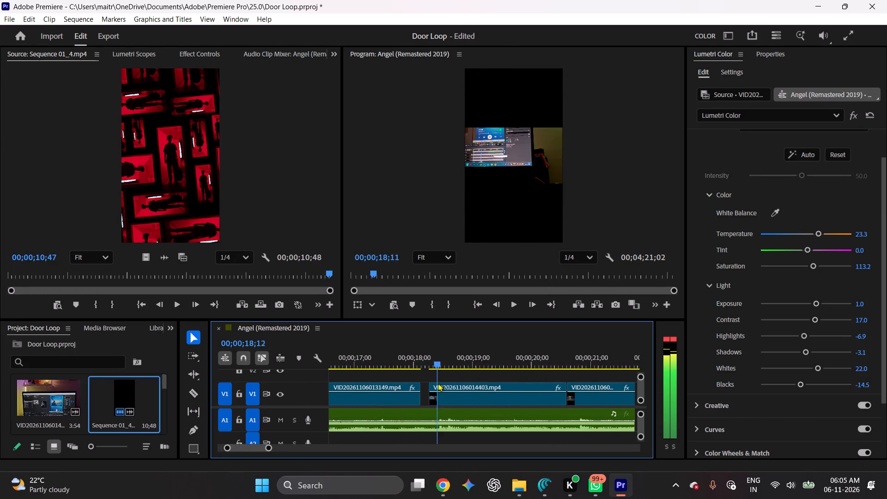
pyautogui.moveTo(438, 383); pyautogui.dragTo(395, 384)
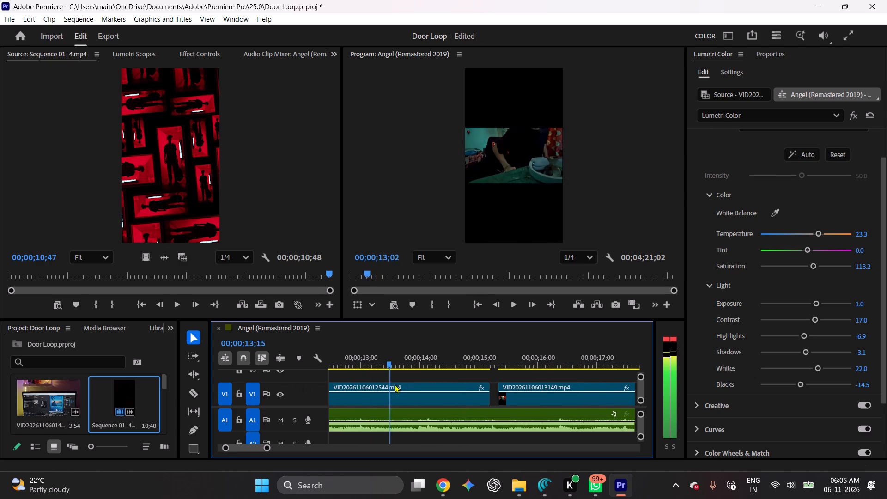
pyautogui.moveTo(395, 384); pyautogui.dragTo(418, 384)
pyautogui.click(510, 308)
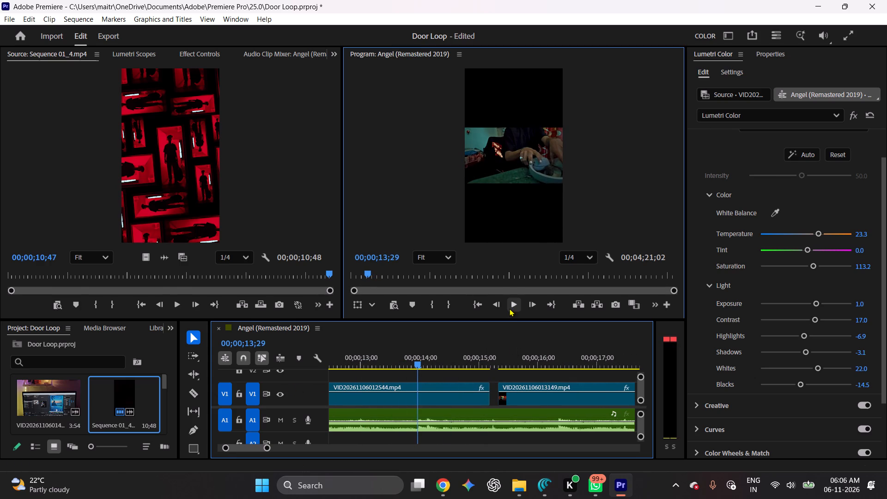
pyautogui.click(510, 308)
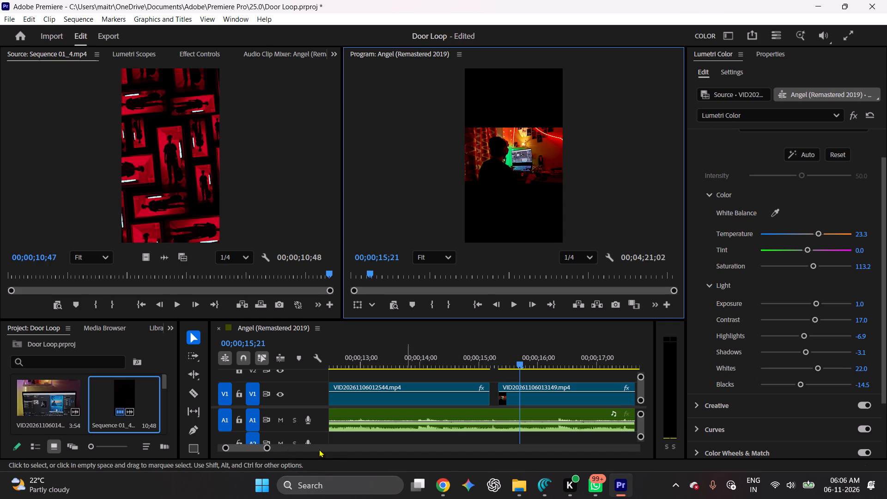
pyautogui.moveTo(265, 448); pyautogui.dragTo(263, 448)
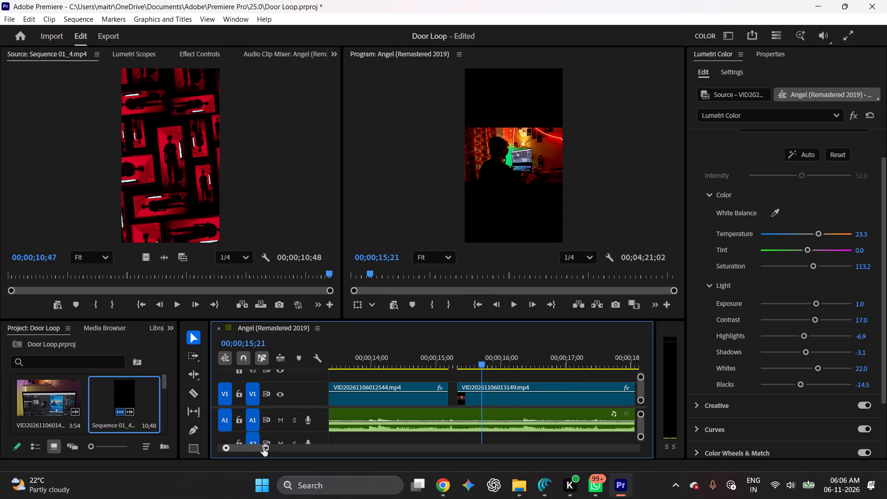
pyautogui.moveTo(263, 448); pyautogui.dragTo(244, 450)
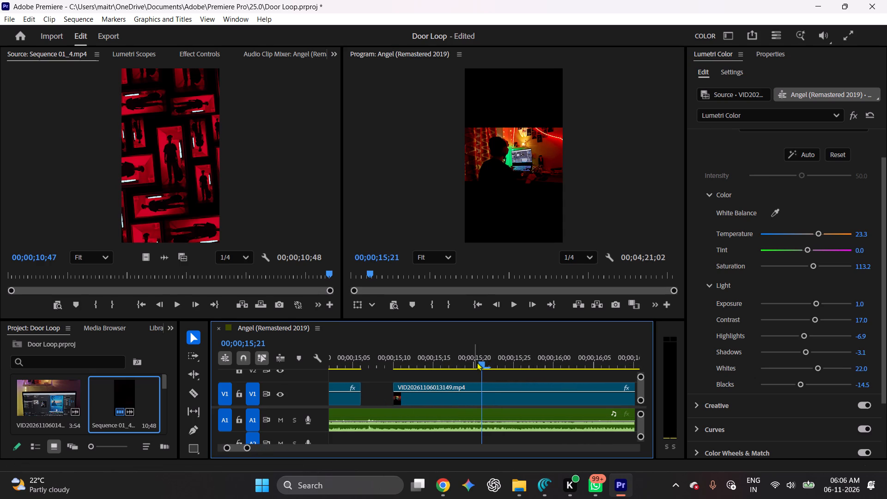
pyautogui.moveTo(477, 362); pyautogui.dragTo(357, 370)
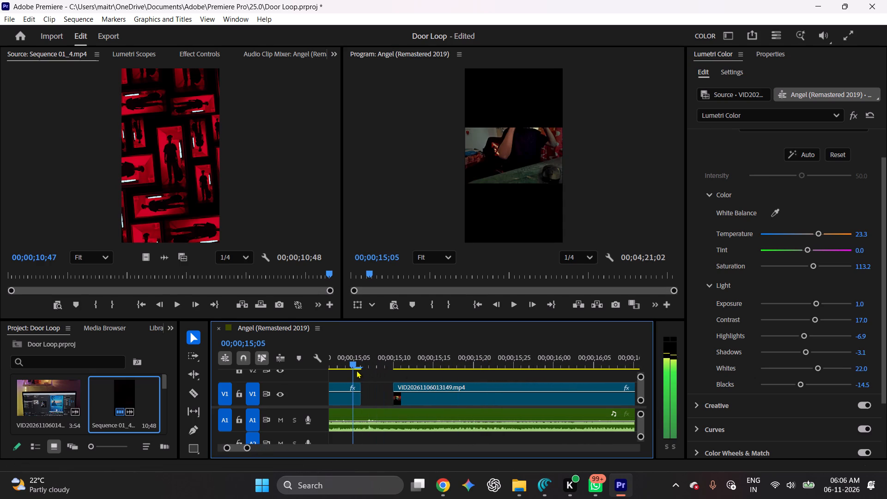
pyautogui.moveTo(357, 370); pyautogui.dragTo(371, 370)
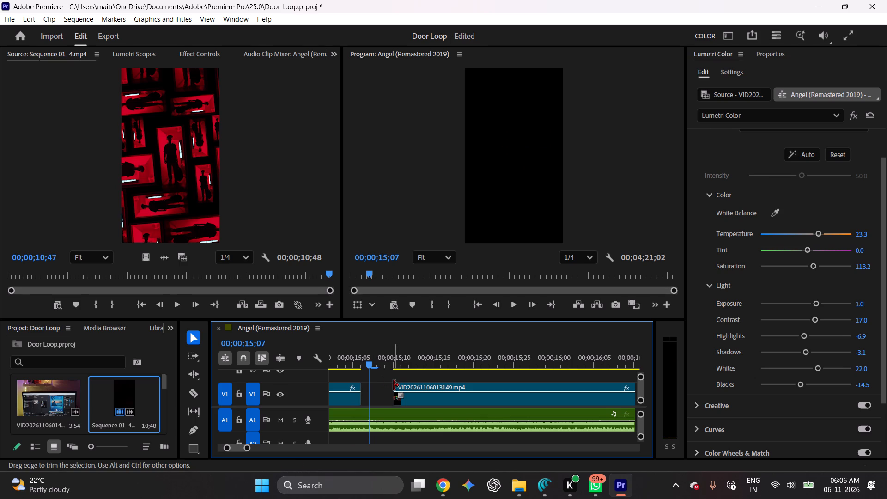
pyautogui.moveTo(394, 385); pyautogui.dragTo(392, 385)
pyautogui.moveTo(392, 385); pyautogui.dragTo(380, 386)
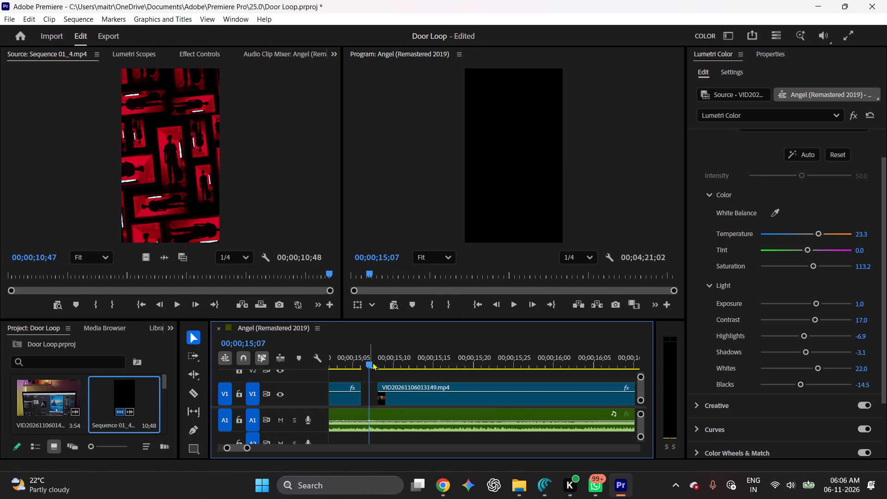
# Play the sequence from 00;00;13;17 to 00;00;22;05 to check the cuts around VID20261106013149.mp4 against the music.
pyautogui.moveTo(367, 367); pyautogui.dragTo(309, 374)
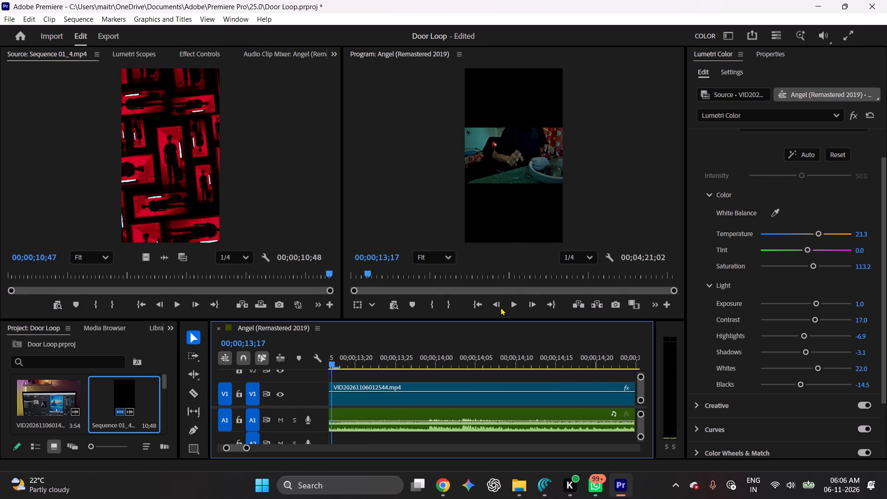
pyautogui.click(510, 307)
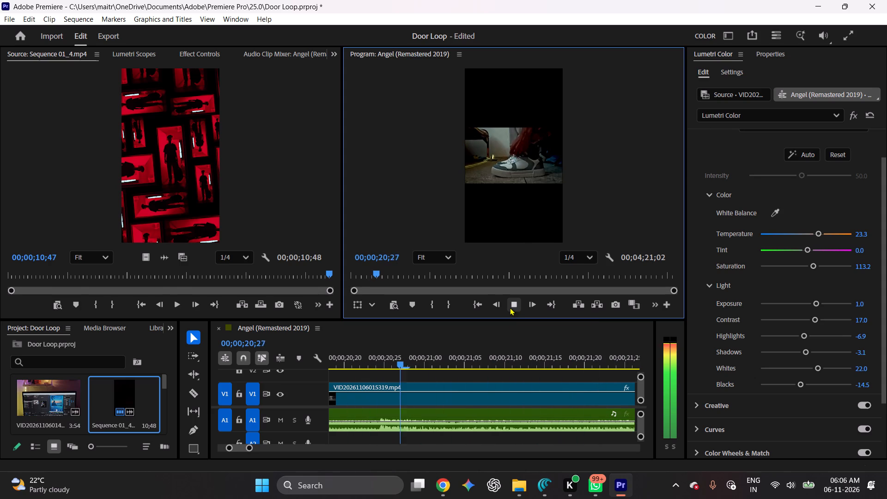
pyautogui.click(510, 307)
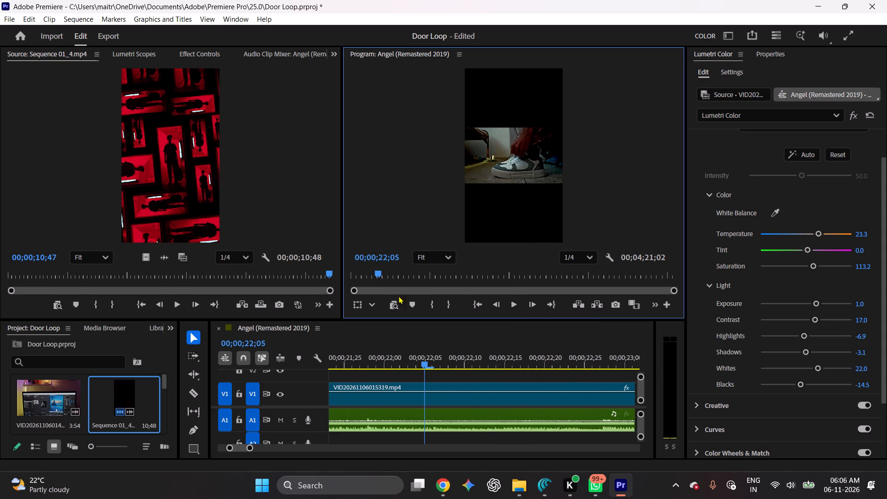
# Play the sequence from 00;00;00;00 past the last V1 clip in an enlarged Program monitor, restore the layout and stop at 00;00;41;06.
pyautogui.doubleClick(414, 55)
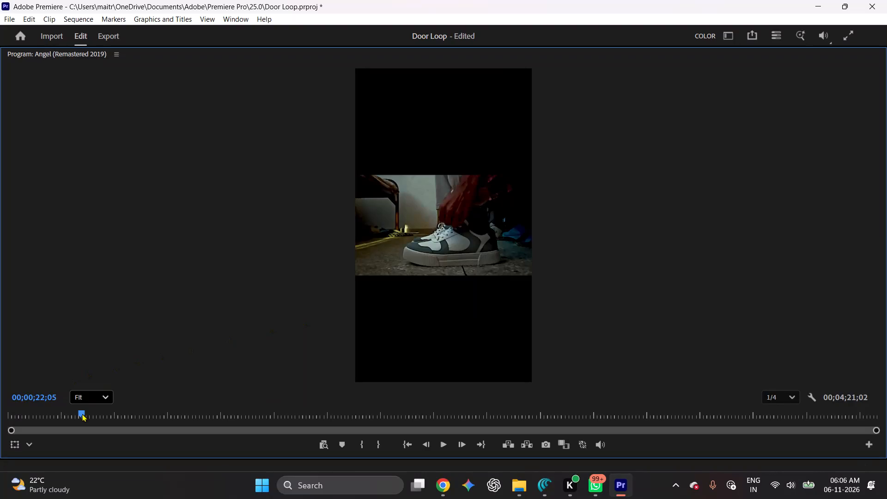
pyautogui.moveTo(82, 414); pyautogui.dragTo(0, 420)
pyautogui.click(444, 444)
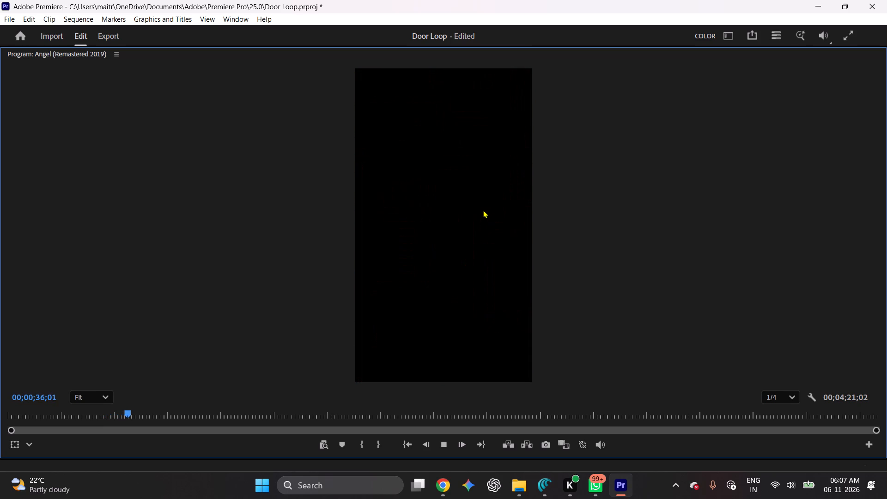
pyautogui.click(483, 210)
pyautogui.doubleClick(42, 49)
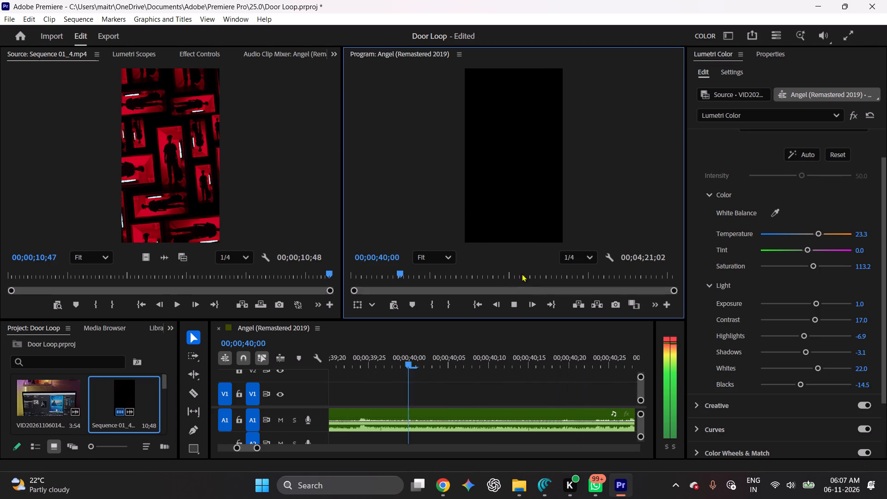
pyautogui.click(513, 305)
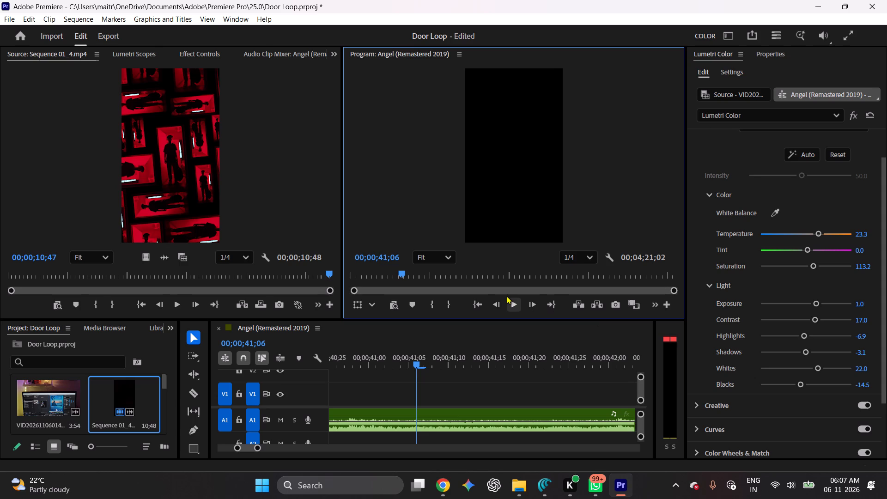
# Replay the sequence from 00;00;00;00 to 00;00;32;07 in an enlarged Program monitor to review the cuts, and restore the layout.
pyautogui.doubleClick(417, 51)
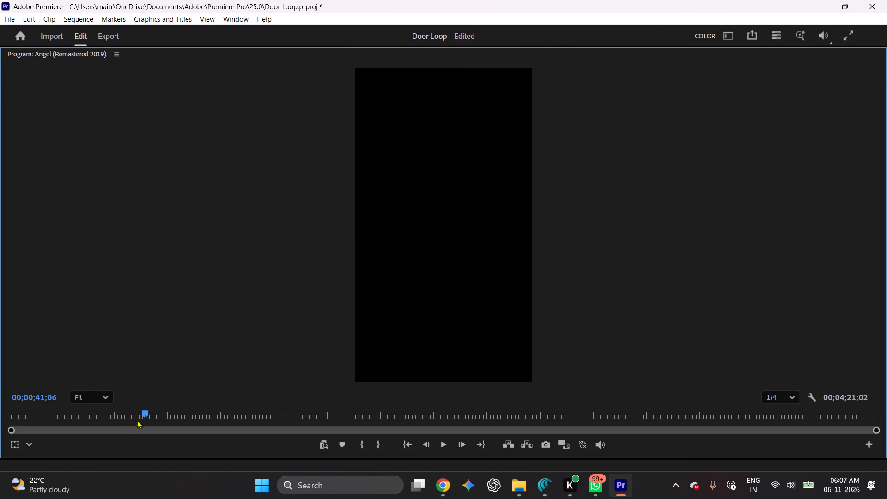
pyautogui.moveTo(143, 414); pyautogui.dragTo(0, 427)
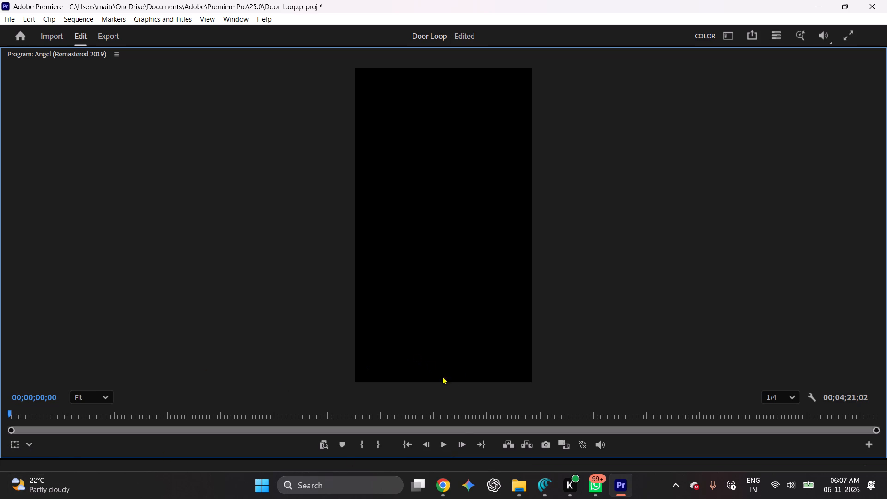
pyautogui.click(443, 446)
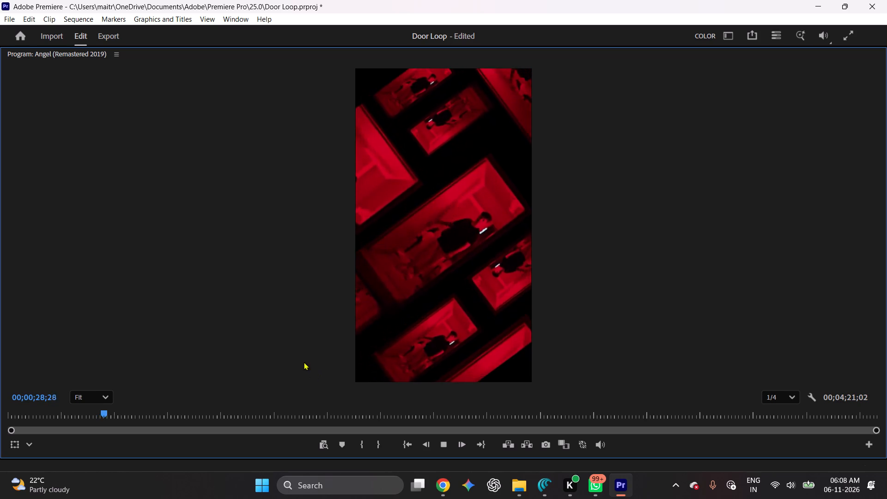
pyautogui.click(416, 276)
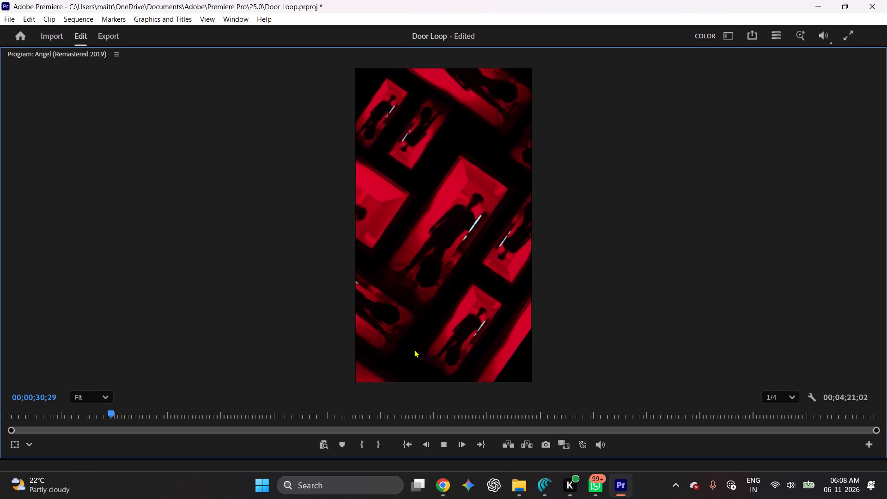
pyautogui.click(444, 446)
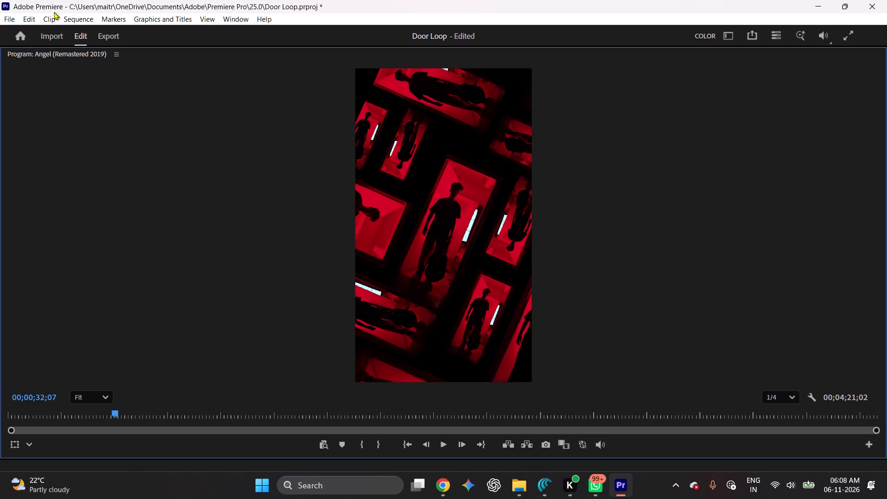
pyautogui.doubleClick(70, 53)
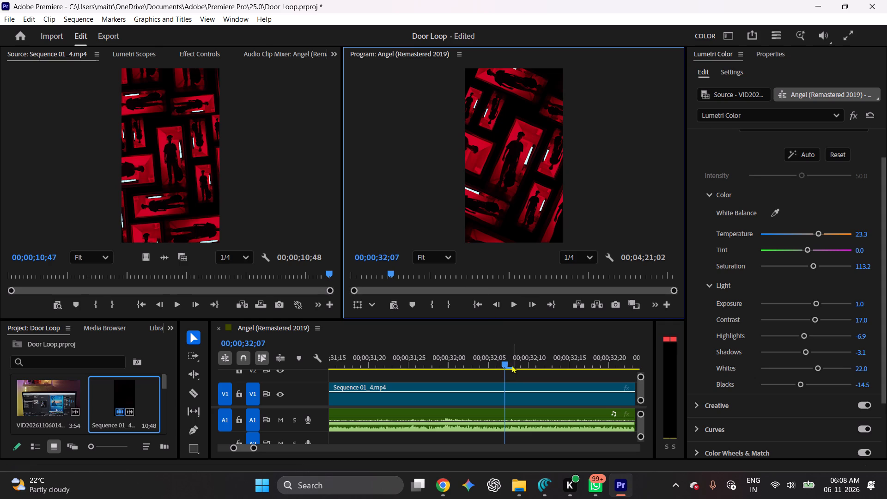
# Scrub back from 00;00;32;07 to 00;00;17;22 to examine the V1 cuts and gaps against the music.
pyautogui.moveTo(503, 365); pyautogui.dragTo(311, 371)
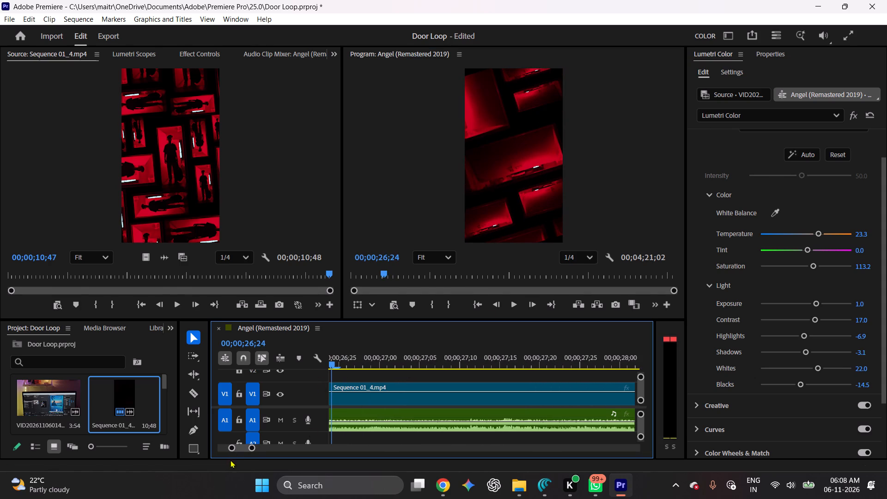
pyautogui.moveTo(250, 447); pyautogui.dragTo(299, 456)
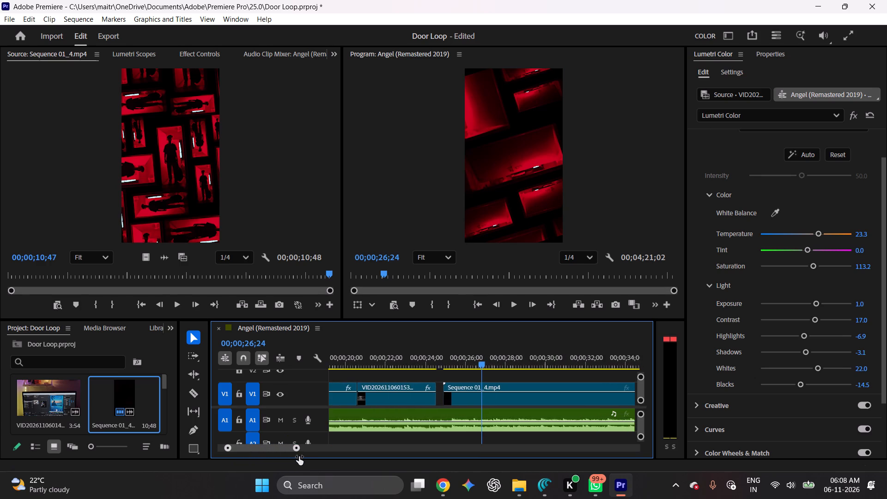
pyautogui.moveTo(299, 456); pyautogui.dragTo(314, 461)
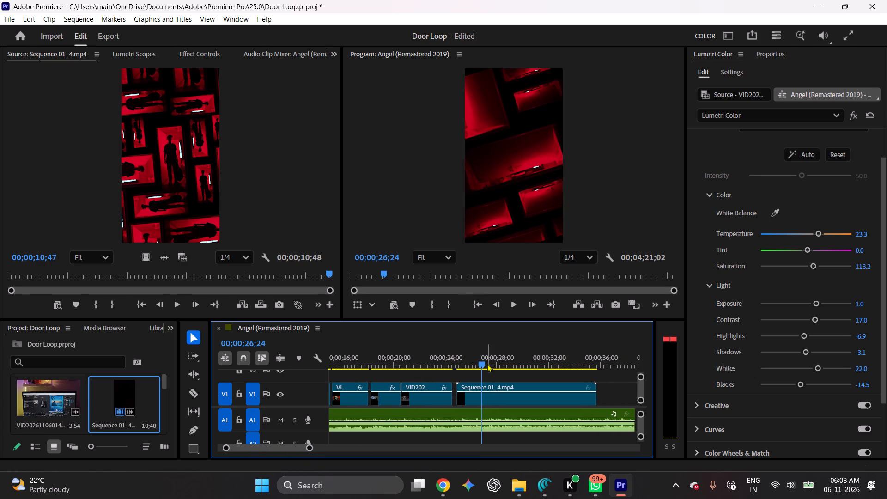
pyautogui.moveTo(480, 362); pyautogui.dragTo(445, 371)
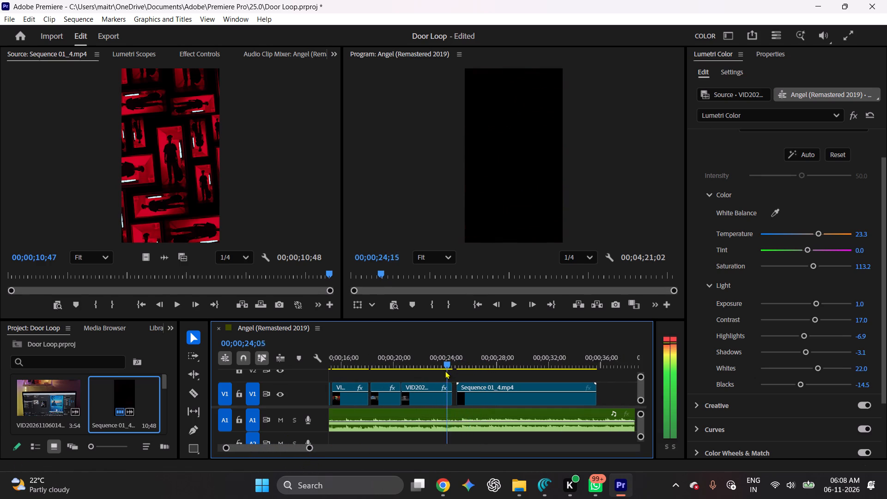
pyautogui.moveTo(445, 371); pyautogui.dragTo(397, 374)
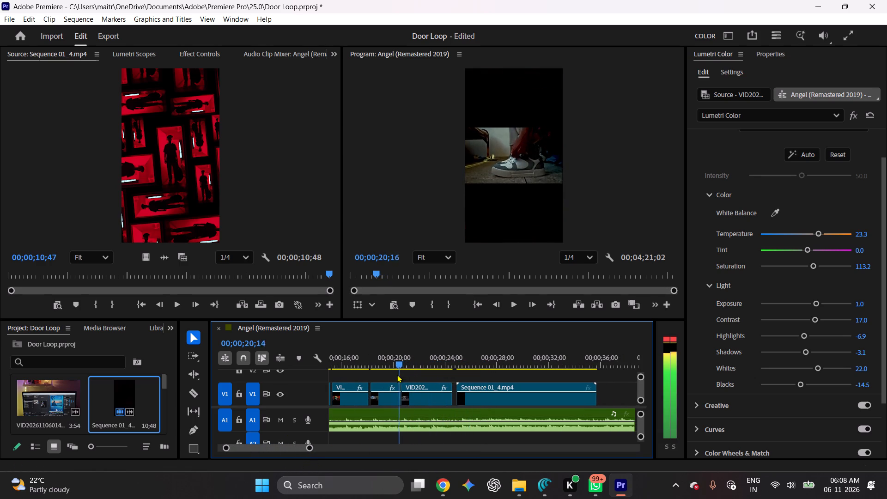
pyautogui.moveTo(397, 374); pyautogui.dragTo(362, 377)
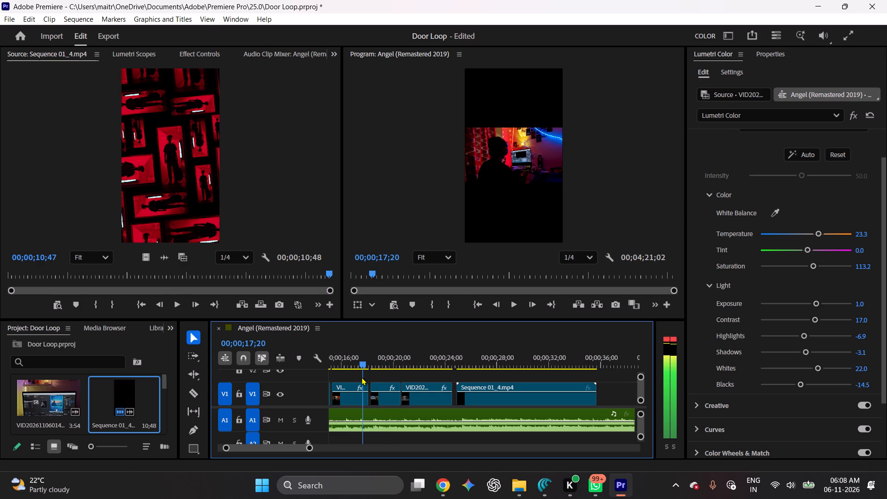
pyautogui.moveTo(362, 377); pyautogui.dragTo(363, 377)
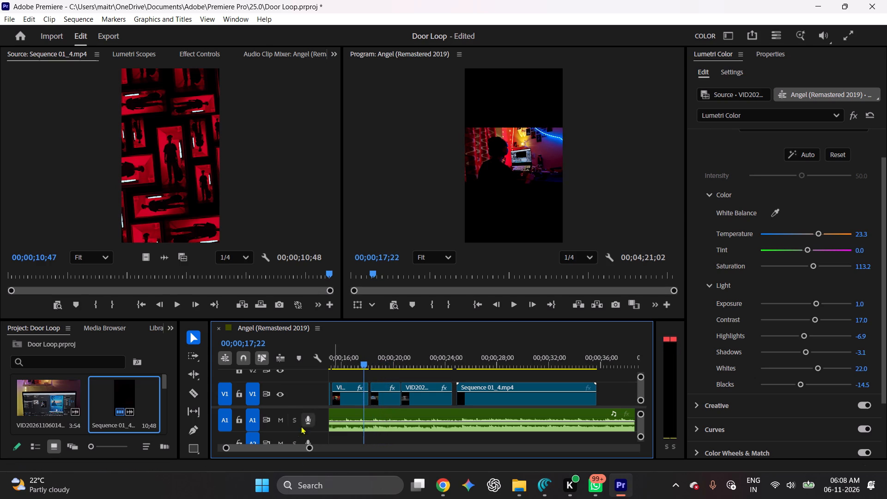
# Scrub and play from about 00;00;17;07 to 00;00;18;18 to examine the gap between VID20261106013149.mp4 and VID20261106014403.mp4 against the beat.
pyautogui.moveTo(308, 446); pyautogui.dragTo(271, 449)
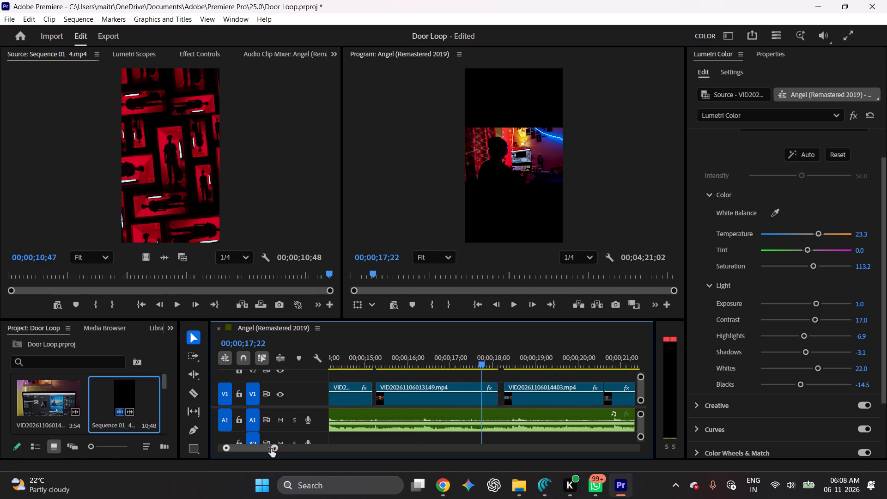
pyautogui.moveTo(271, 449); pyautogui.dragTo(253, 449)
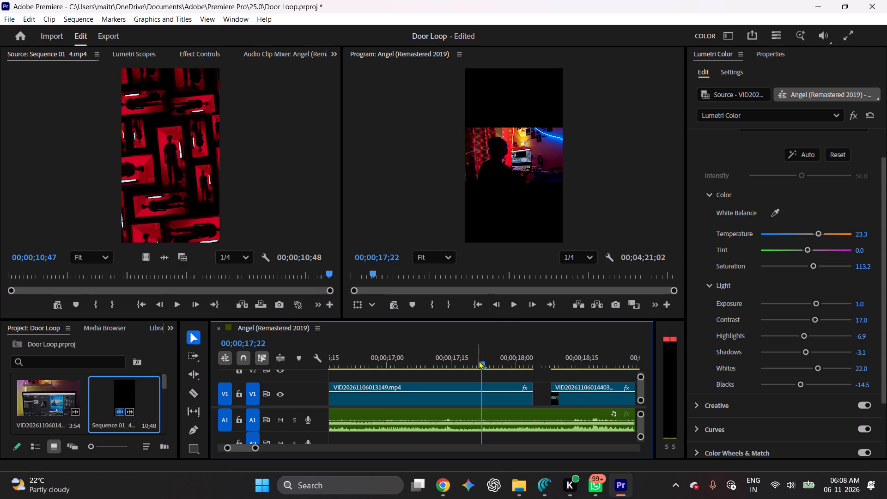
pyautogui.moveTo(479, 362); pyautogui.dragTo(493, 365)
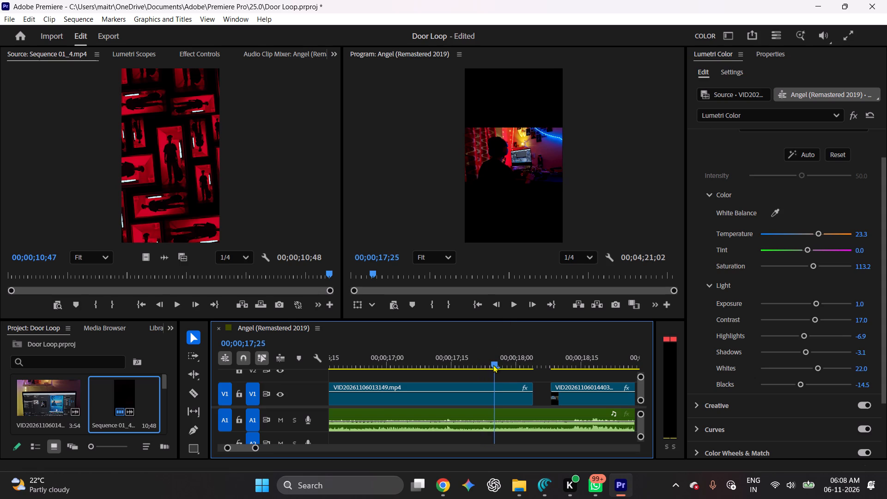
pyautogui.moveTo(493, 365); pyautogui.dragTo(541, 363)
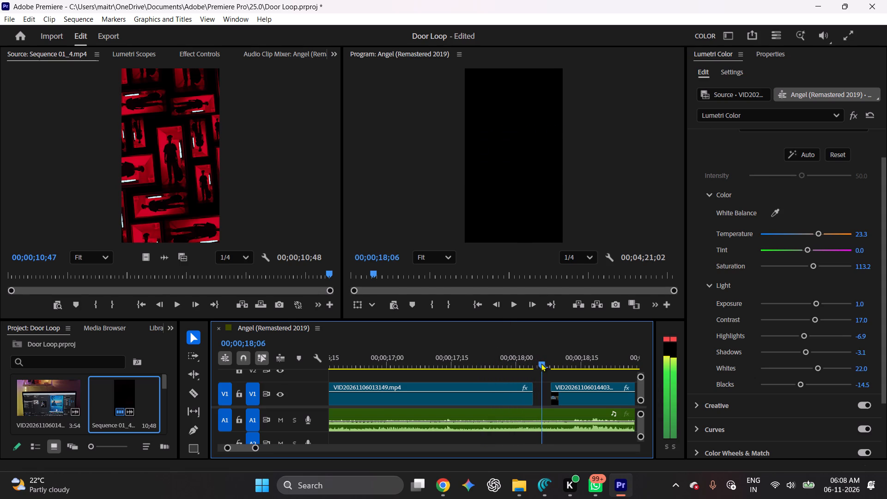
pyautogui.moveTo(541, 363); pyautogui.dragTo(481, 373)
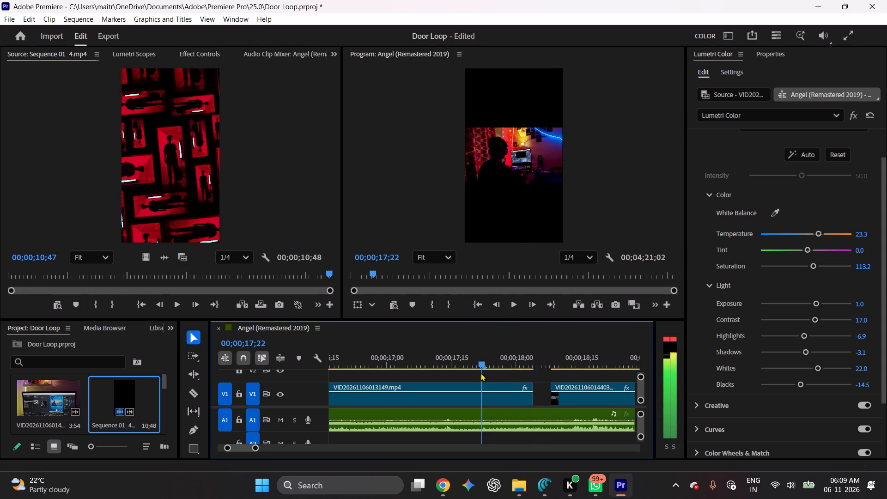
pyautogui.moveTo(481, 373); pyautogui.dragTo(409, 367)
pyautogui.click(516, 306)
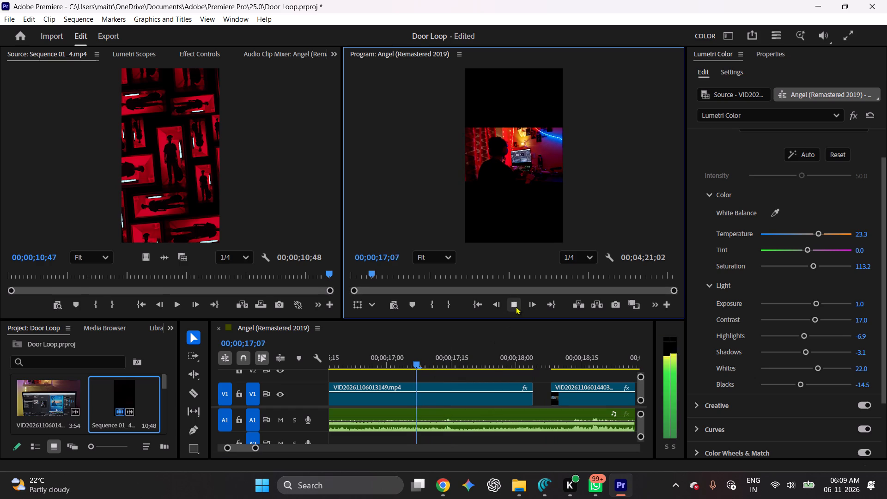
pyautogui.click(516, 306)
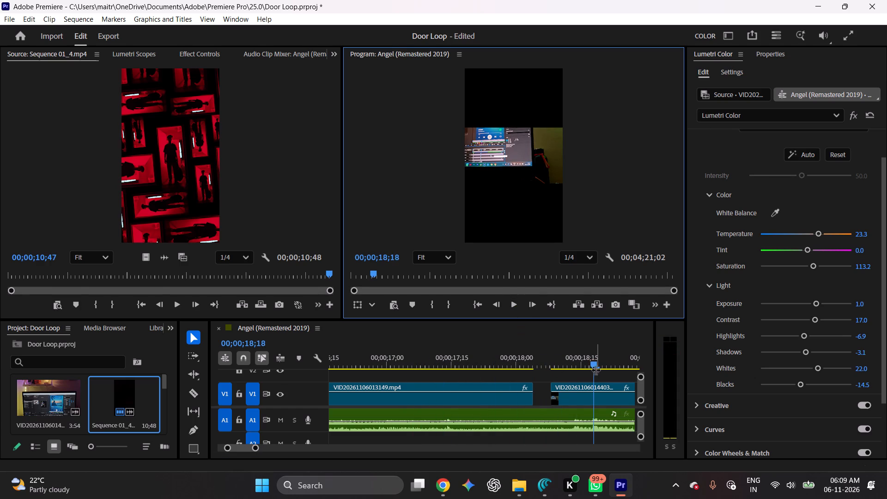
# Close the gap on V1 by extending the end of VID20261106012544.mp4 and the start of VID20261106013149.mp4 to 00;00;15;07.
pyautogui.moveTo(593, 366); pyautogui.dragTo(367, 366)
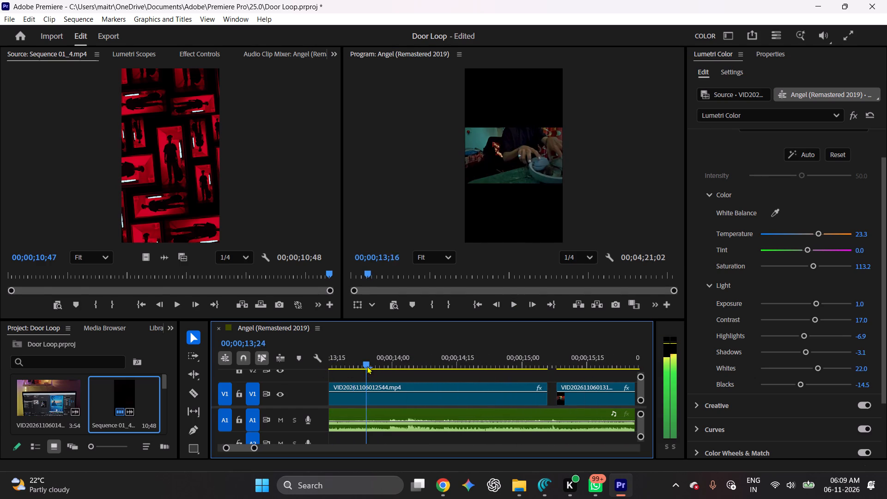
pyautogui.moveTo(367, 366); pyautogui.dragTo(551, 363)
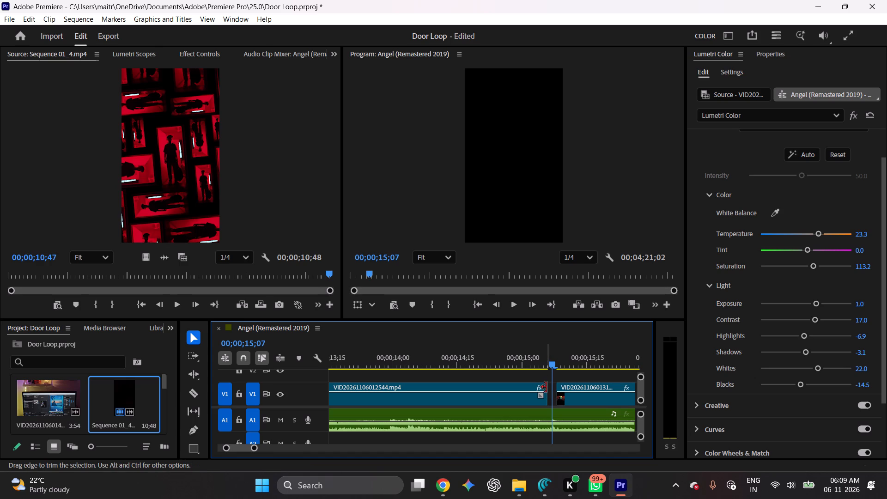
pyautogui.click(546, 386)
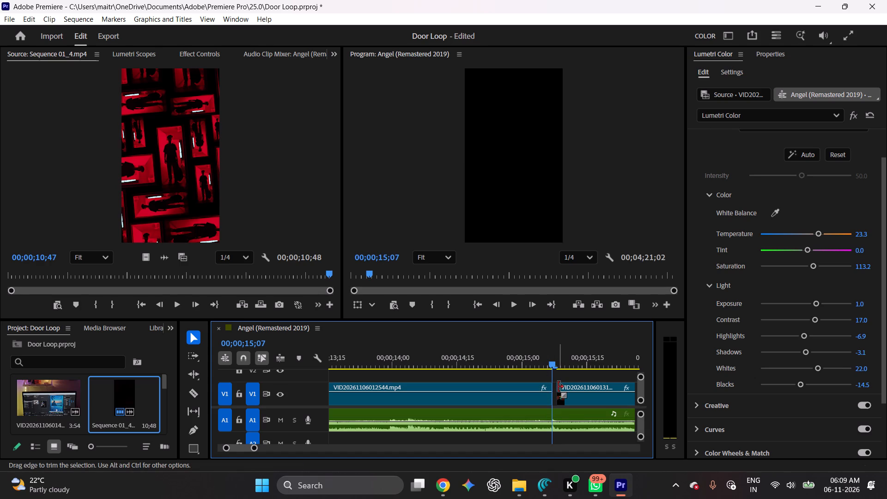
pyautogui.click(558, 387)
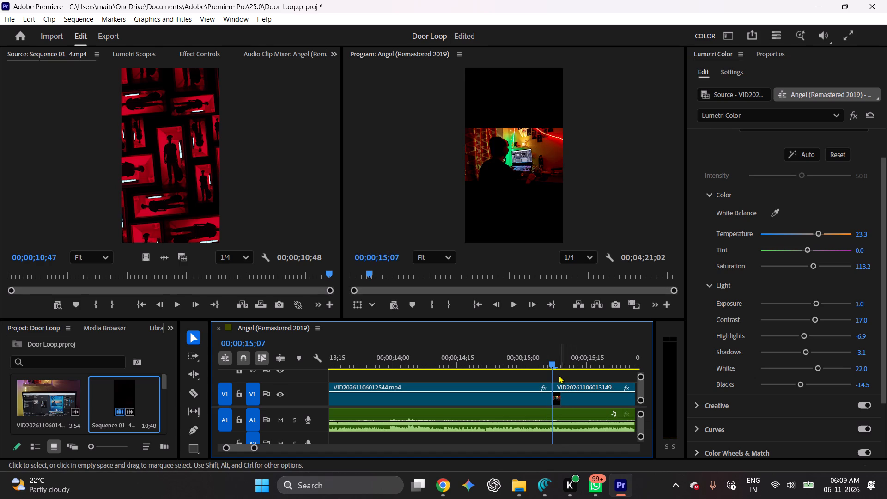
# Scrub around the cut at 00;00;15;07 and on to about 00;00;17;13 to check it against the music.
pyautogui.moveTo(553, 364); pyautogui.dragTo(552, 372)
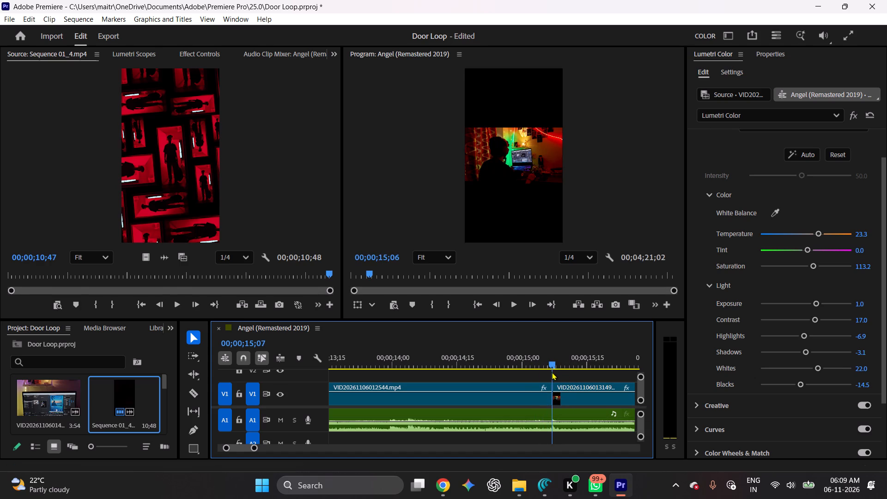
pyautogui.moveTo(552, 372); pyautogui.dragTo(557, 373)
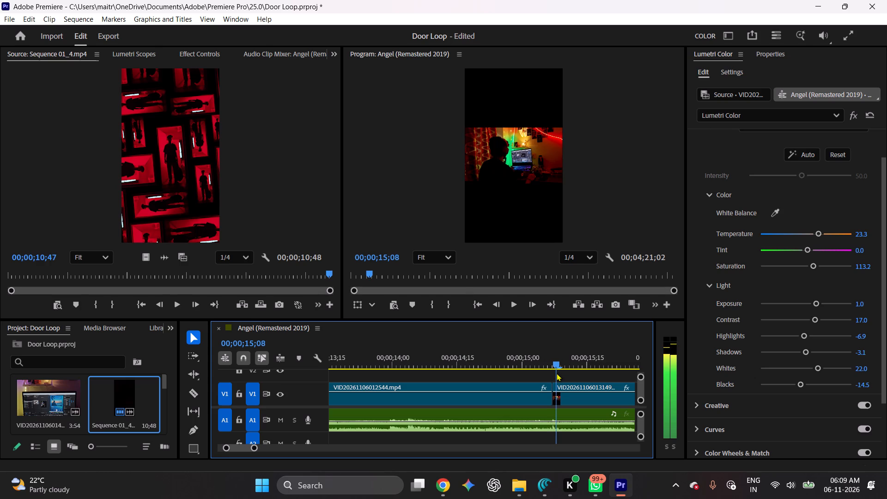
pyautogui.moveTo(557, 373); pyautogui.dragTo(537, 372)
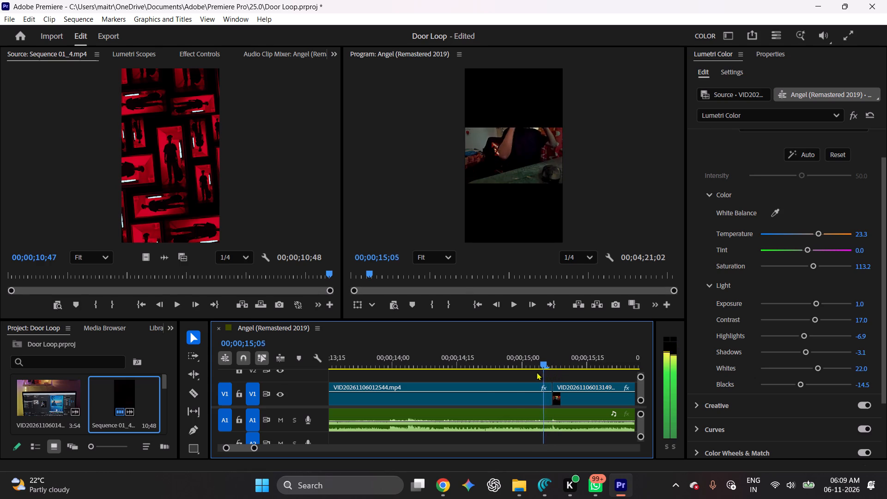
pyautogui.moveTo(537, 372); pyautogui.dragTo(594, 375)
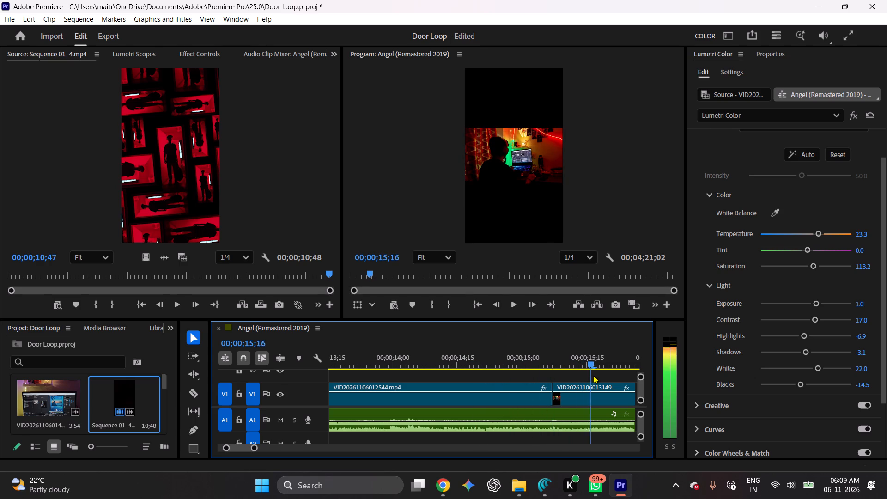
pyautogui.moveTo(594, 375); pyautogui.dragTo(615, 376)
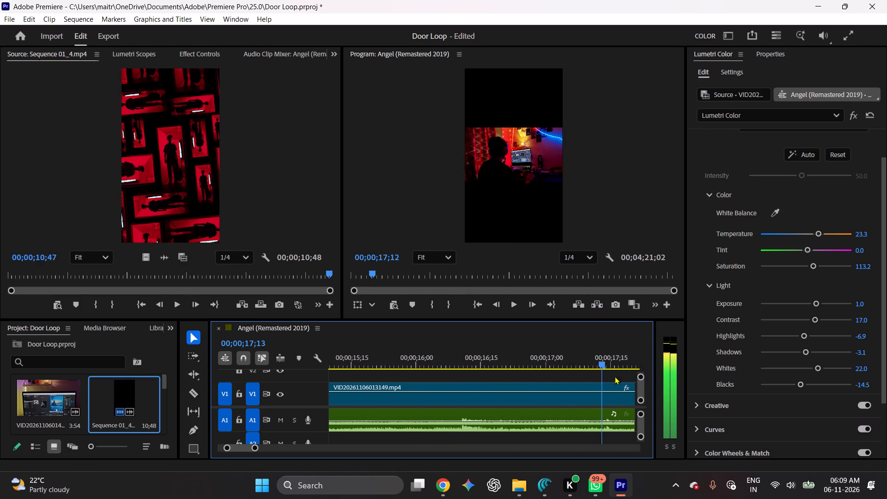
# Scrub and play between about 00;00;16;28 and 00;00;18;25 to examine the gap between VID20261106013149.mp4 and VID20261106014403.mp4 against the beat.
pyautogui.moveTo(615, 376); pyautogui.dragTo(432, 382)
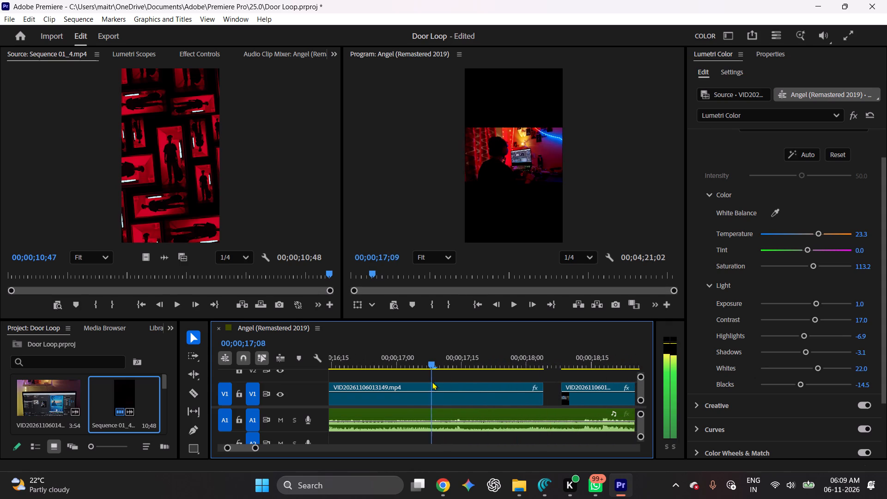
pyautogui.moveTo(432, 382); pyautogui.dragTo(461, 379)
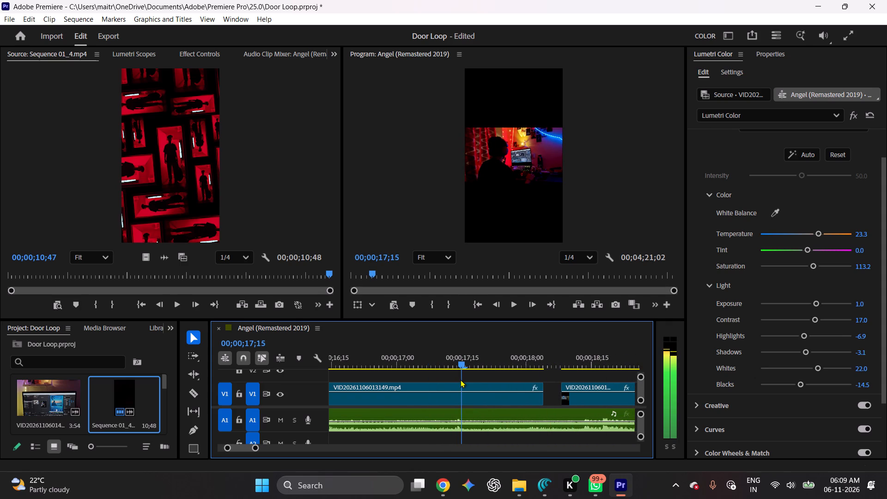
pyautogui.moveTo(461, 379); pyautogui.dragTo(458, 369)
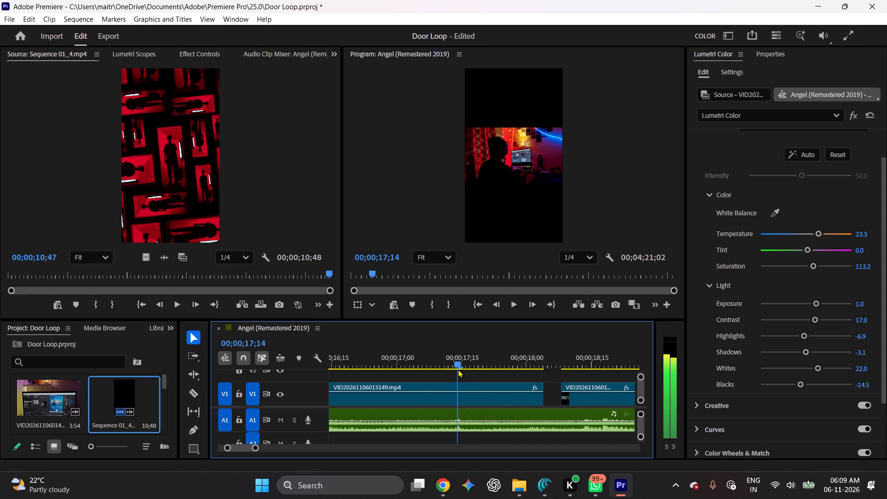
pyautogui.moveTo(458, 369); pyautogui.dragTo(458, 360)
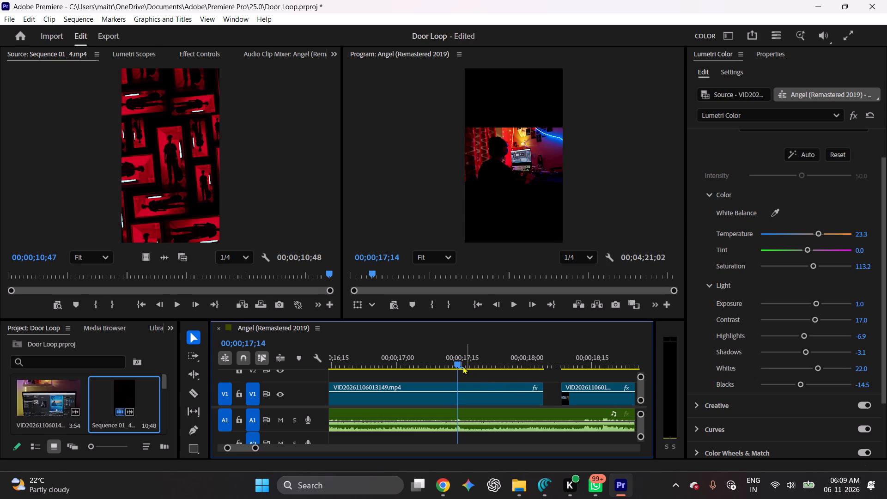
pyautogui.moveTo(254, 446); pyautogui.dragTo(257, 446)
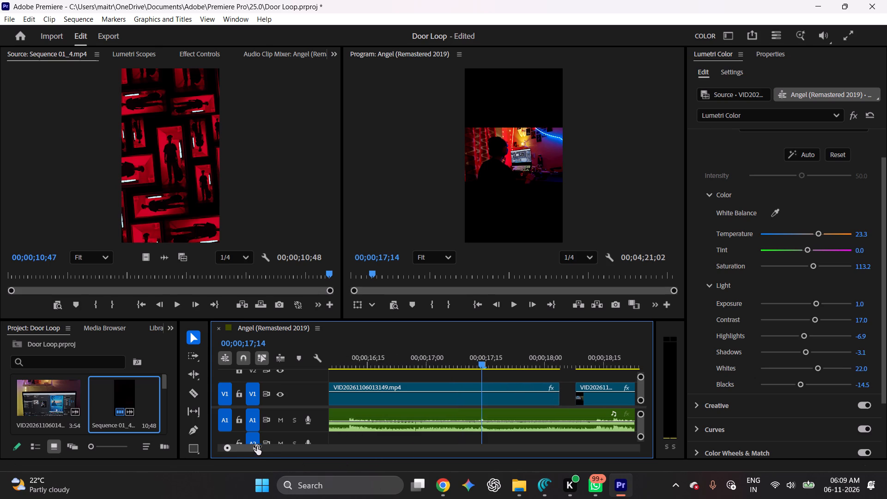
pyautogui.moveTo(257, 446); pyautogui.dragTo(256, 445)
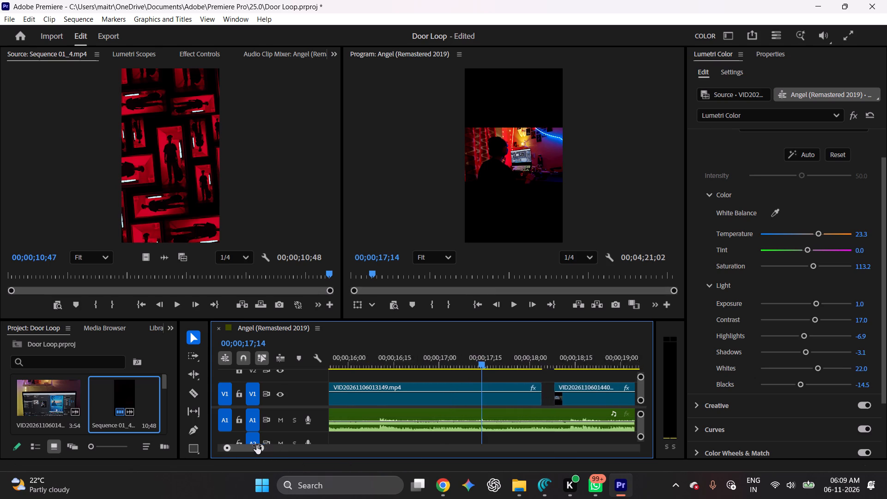
pyautogui.moveTo(256, 445); pyautogui.dragTo(243, 445)
pyautogui.click(511, 307)
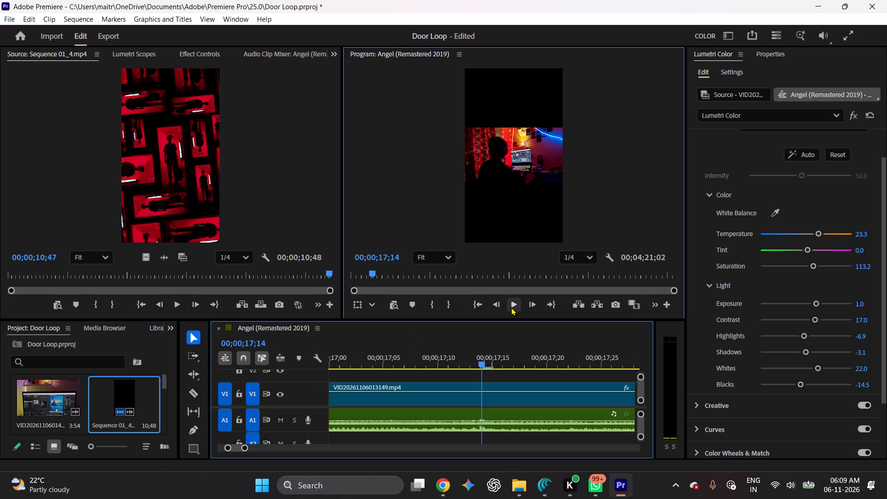
pyautogui.click(511, 307)
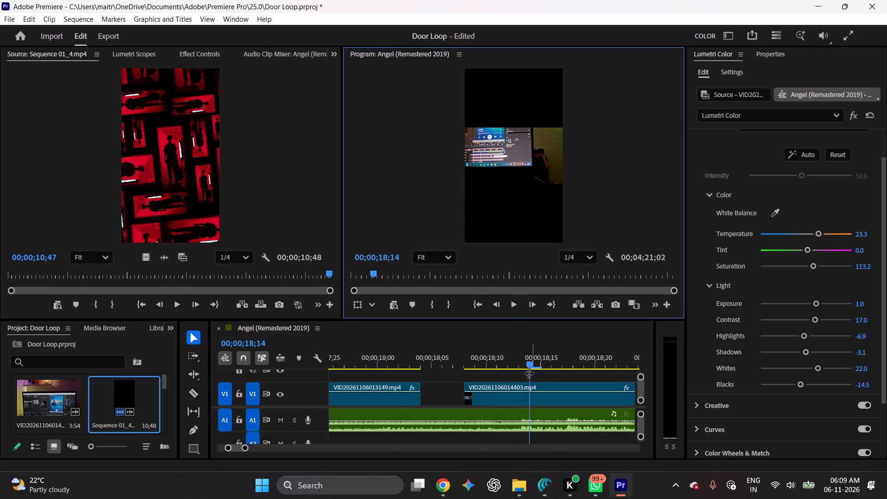
pyautogui.moveTo(528, 364); pyautogui.dragTo(273, 377)
pyautogui.click(513, 310)
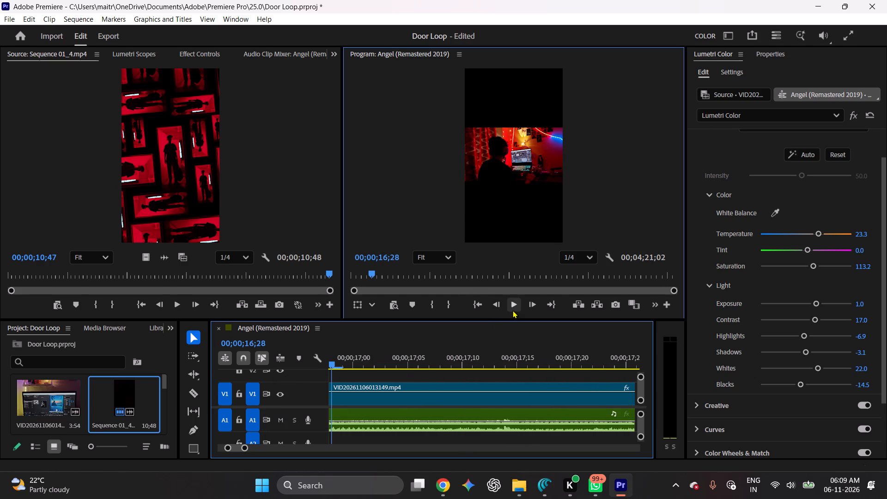
pyautogui.click(513, 310)
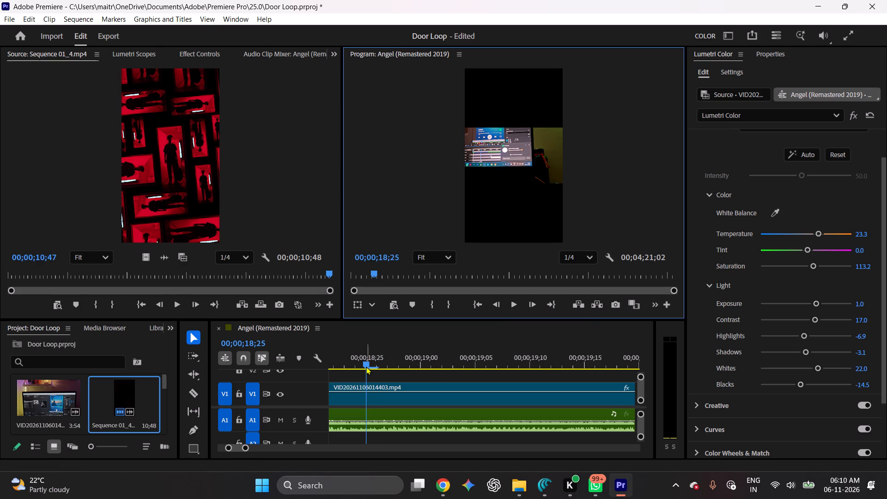
pyautogui.moveTo(366, 366); pyautogui.dragTo(362, 381)
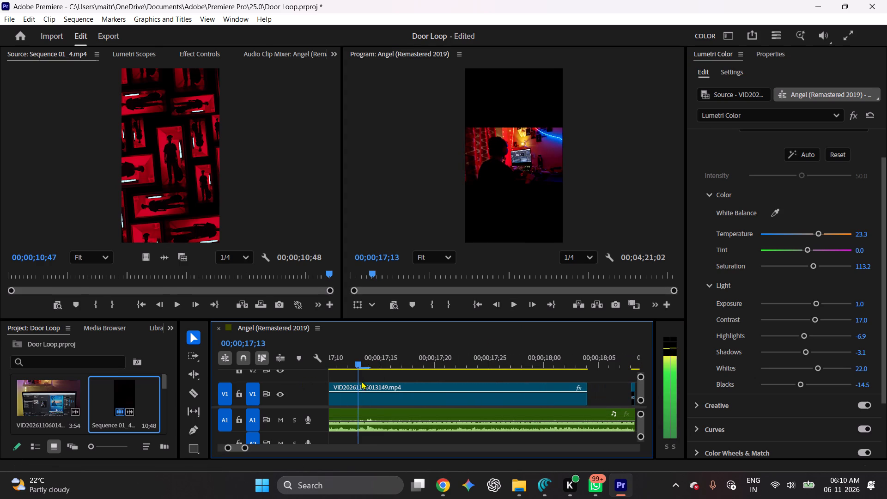
pyautogui.moveTo(362, 381); pyautogui.dragTo(607, 378)
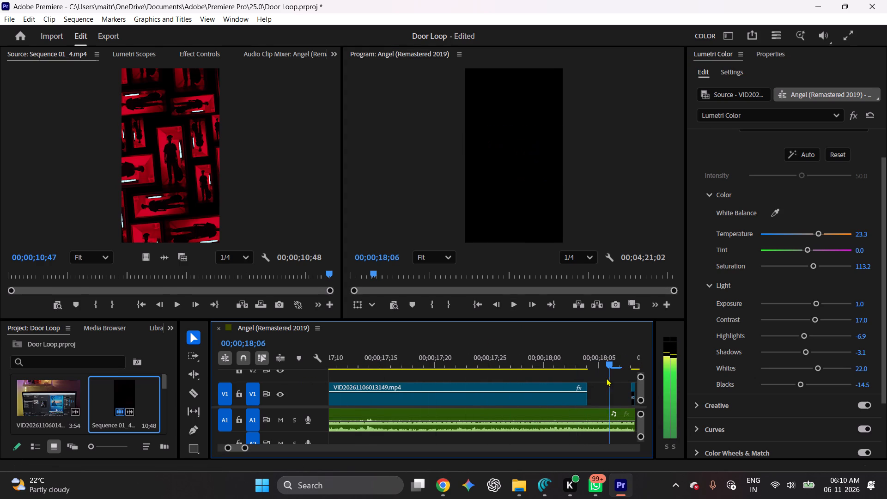
pyautogui.moveTo(607, 378); pyautogui.dragTo(528, 374)
pyautogui.moveTo(528, 374); pyautogui.dragTo(476, 381)
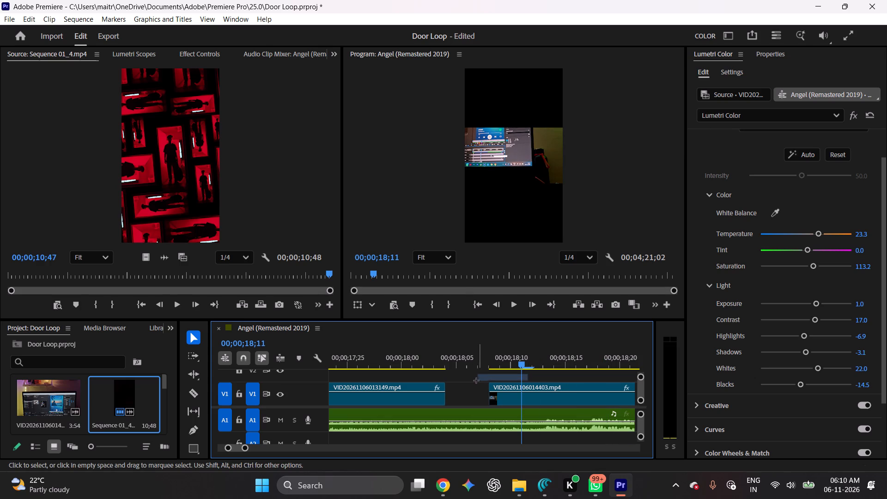
pyautogui.moveTo(476, 381); pyautogui.dragTo(476, 381)
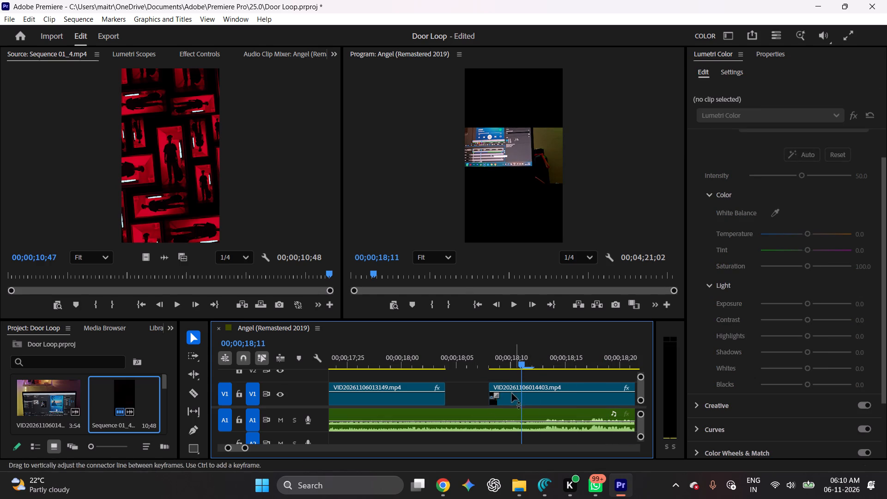
# Close the gap on V1 by extending the end of VID20261106013149.mp4 and the start of VID20261106014403.mp4 to 00;00;18;06.
pyautogui.moveTo(521, 361); pyautogui.dragTo(483, 367)
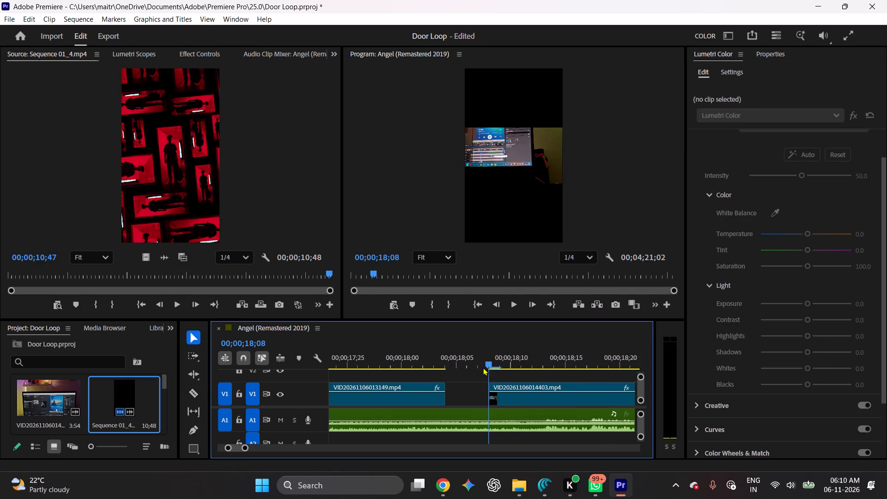
pyautogui.moveTo(483, 367); pyautogui.dragTo(472, 369)
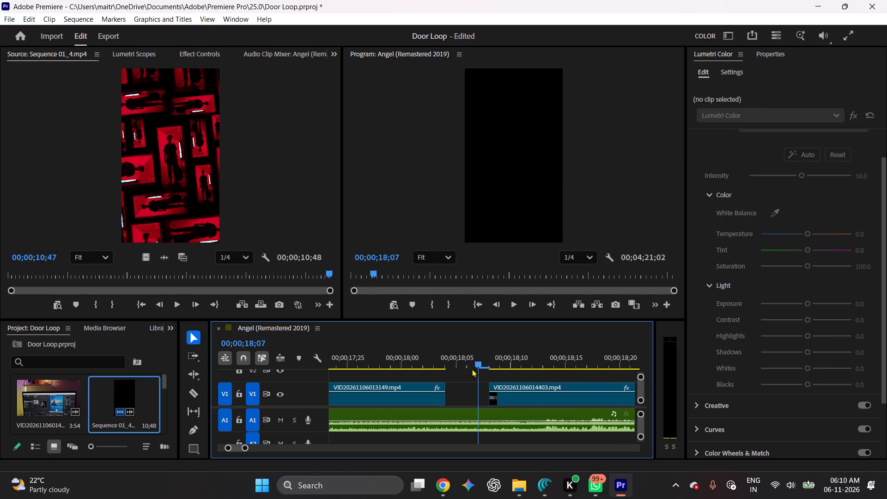
pyautogui.moveTo(472, 369); pyautogui.dragTo(471, 369)
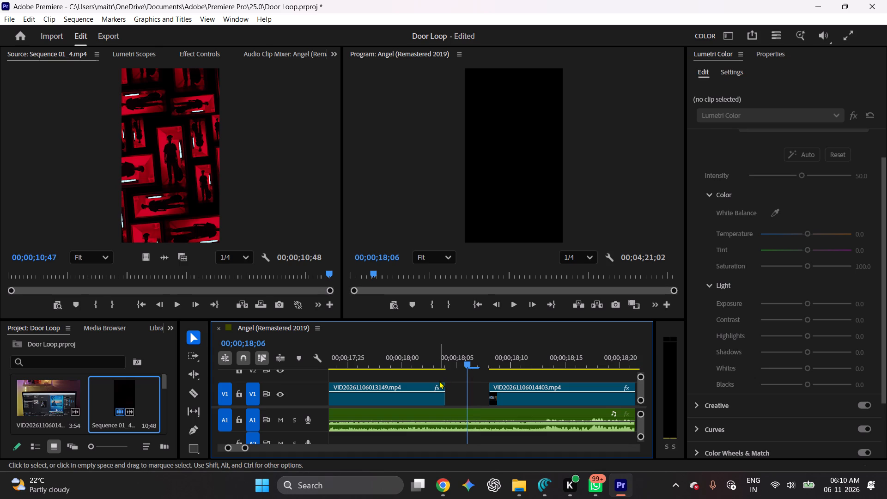
pyautogui.moveTo(467, 363); pyautogui.dragTo(433, 369)
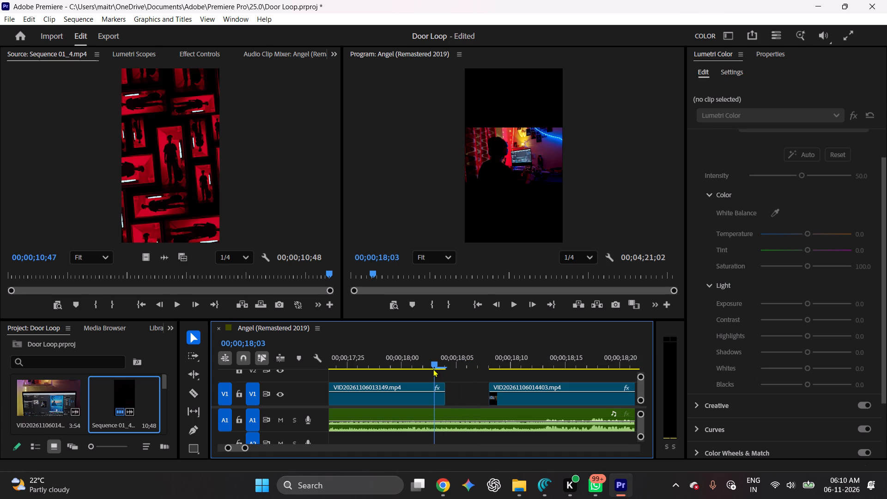
pyautogui.moveTo(433, 369); pyautogui.dragTo(486, 365)
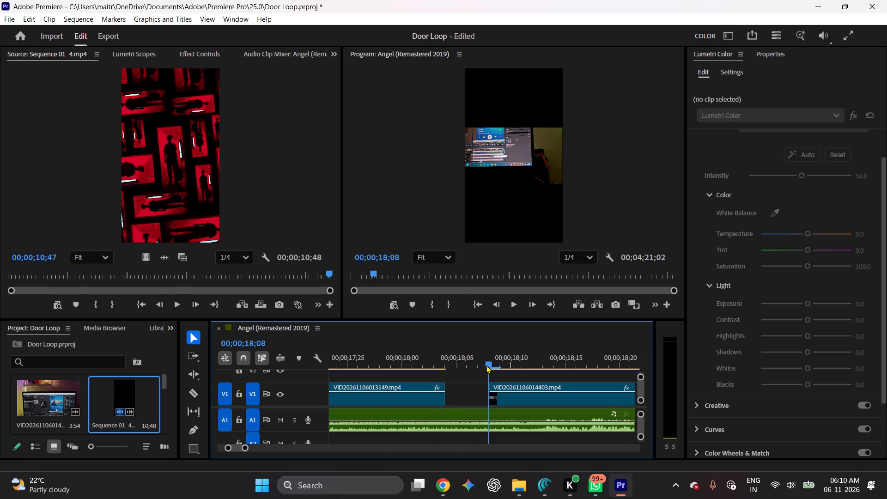
pyautogui.moveTo(486, 365); pyautogui.dragTo(480, 359)
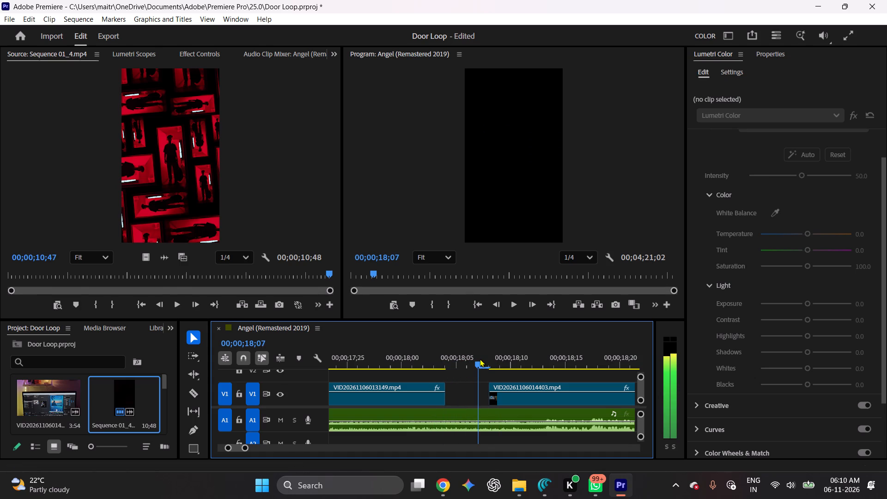
pyautogui.moveTo(480, 359); pyautogui.dragTo(471, 356)
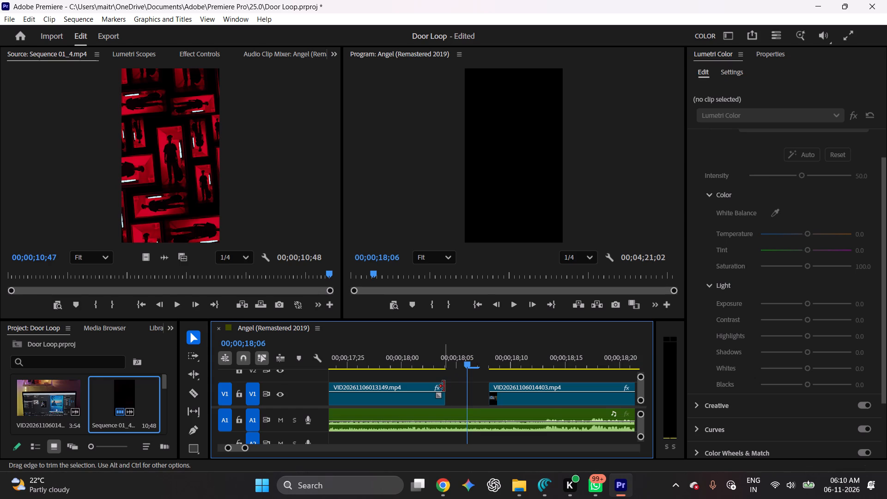
pyautogui.moveTo(444, 386); pyautogui.dragTo(462, 389)
pyautogui.moveTo(489, 388); pyautogui.dragTo(472, 388)
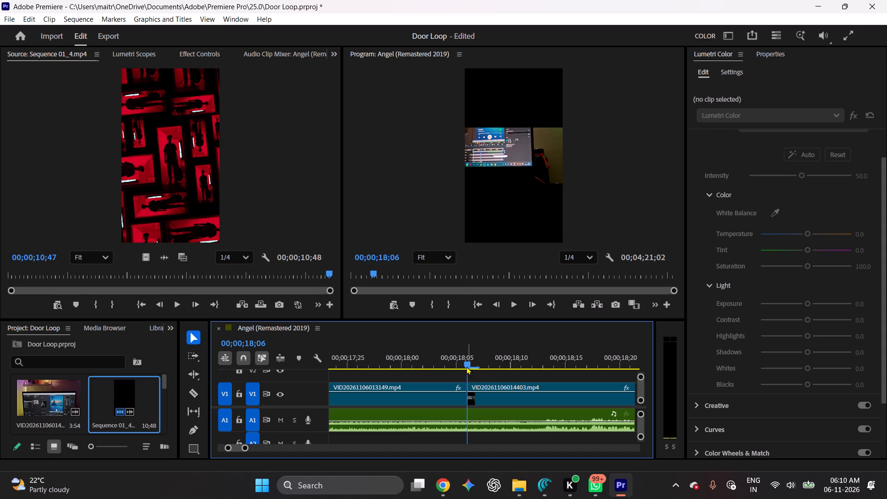
# Review the edit in a maximized Program monitor from before 00;00;11;12, restore the layout, and stop playback at 00;00;29;05.
pyautogui.moveTo(467, 366); pyautogui.dragTo(483, 373)
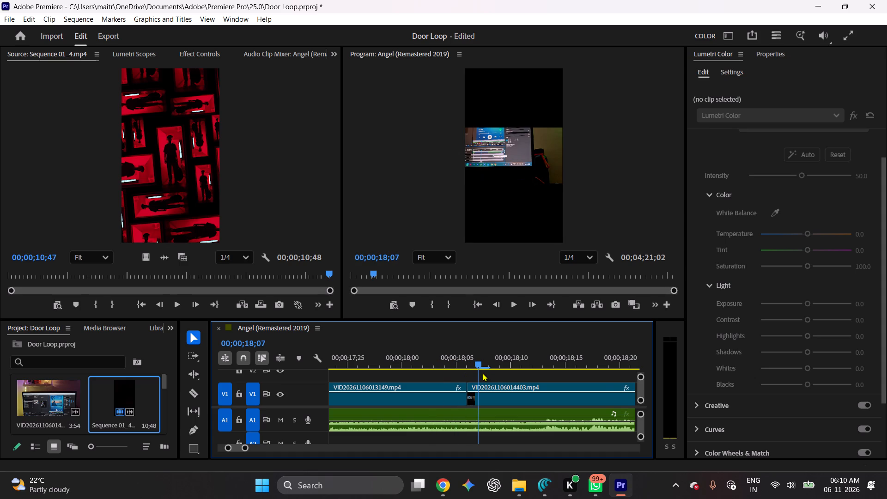
pyautogui.moveTo(483, 373); pyautogui.dragTo(225, 402)
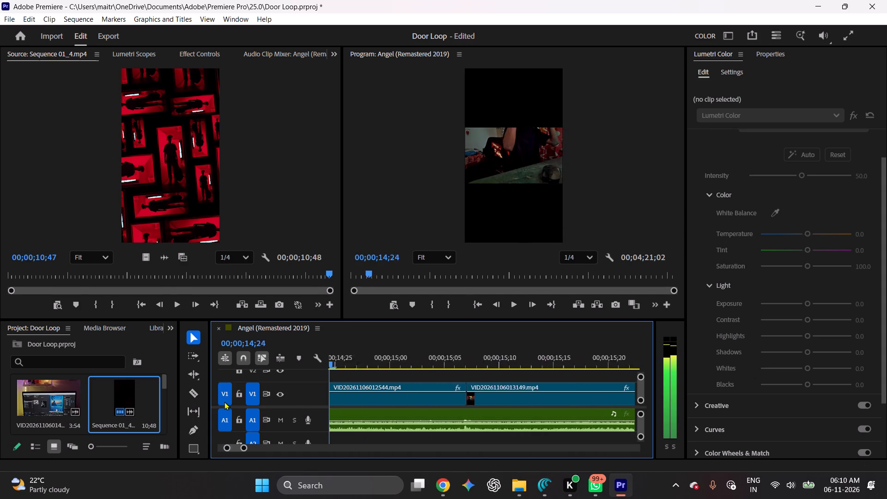
pyautogui.moveTo(225, 402); pyautogui.dragTo(322, 364)
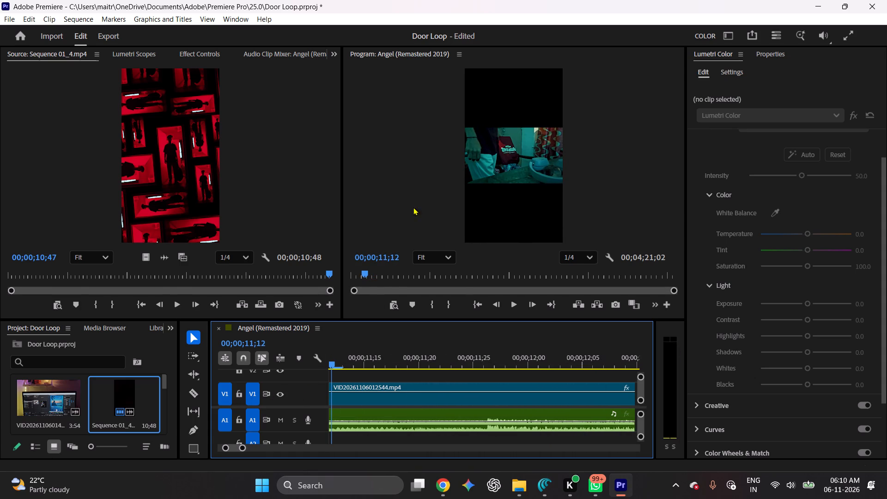
pyautogui.doubleClick(416, 54)
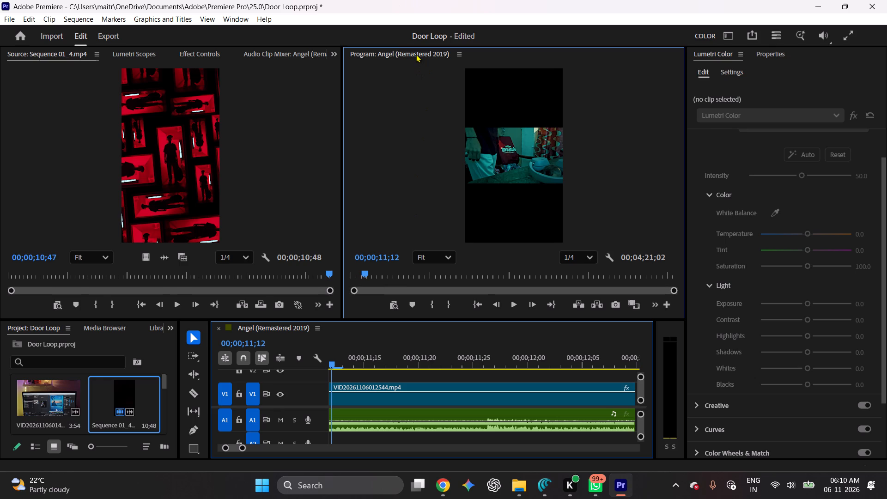
pyautogui.doubleClick(416, 54)
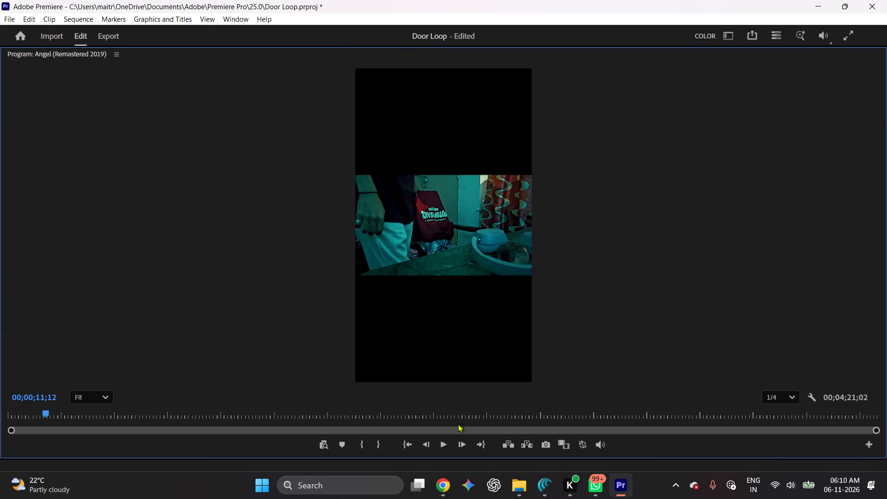
pyautogui.click(24, 414)
pyautogui.click(437, 443)
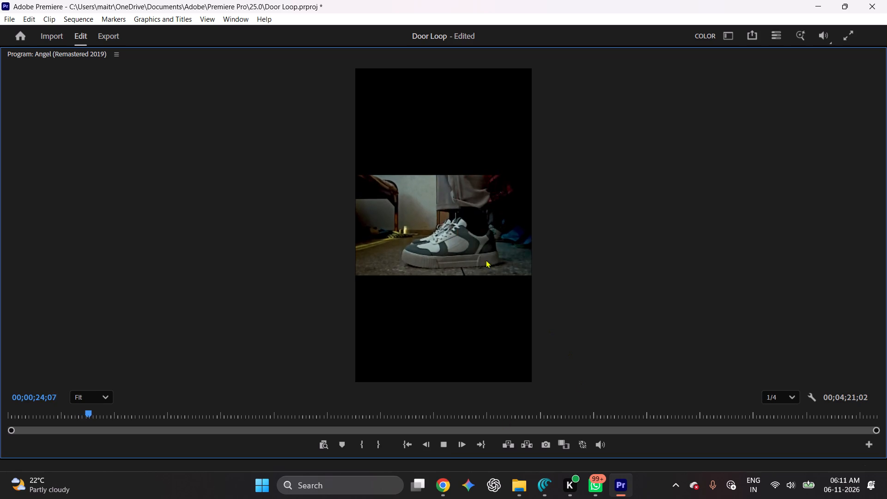
pyautogui.click(473, 256)
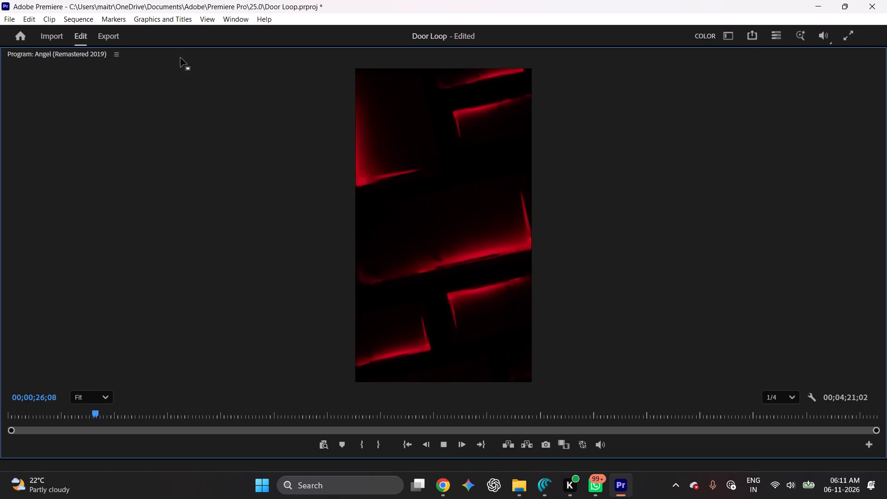
pyautogui.doubleClick(59, 55)
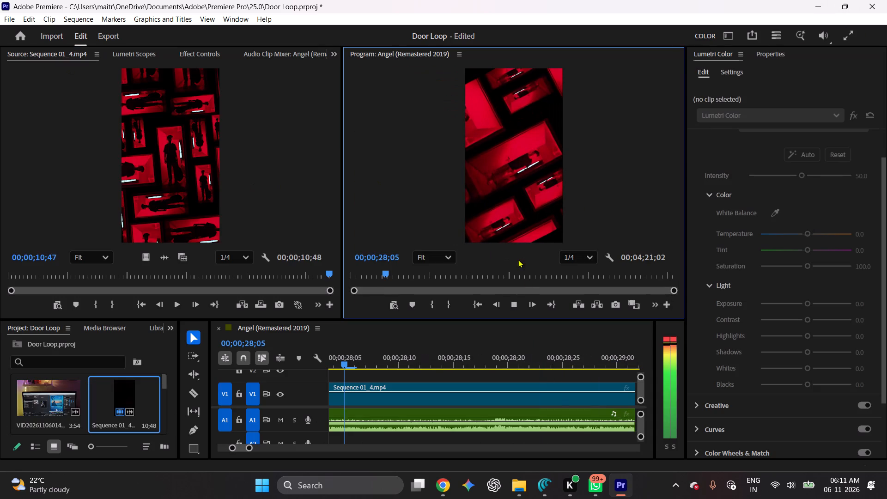
pyautogui.click(516, 306)
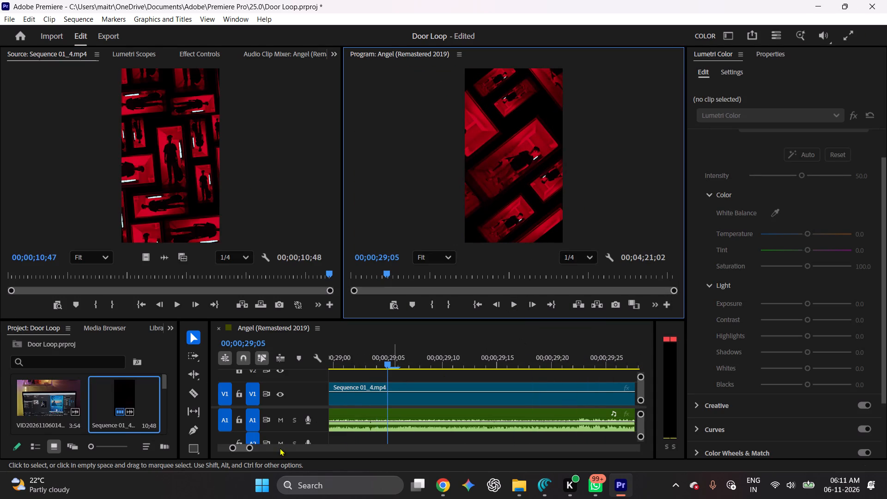
# Scrub and play between about 00;00;17;03 and 00;00;18;07 to examine the cut from VID20261106013149.mp4 to VID20261106014403.mp4 against the beat.
pyautogui.moveTo(247, 448); pyautogui.dragTo(313, 458)
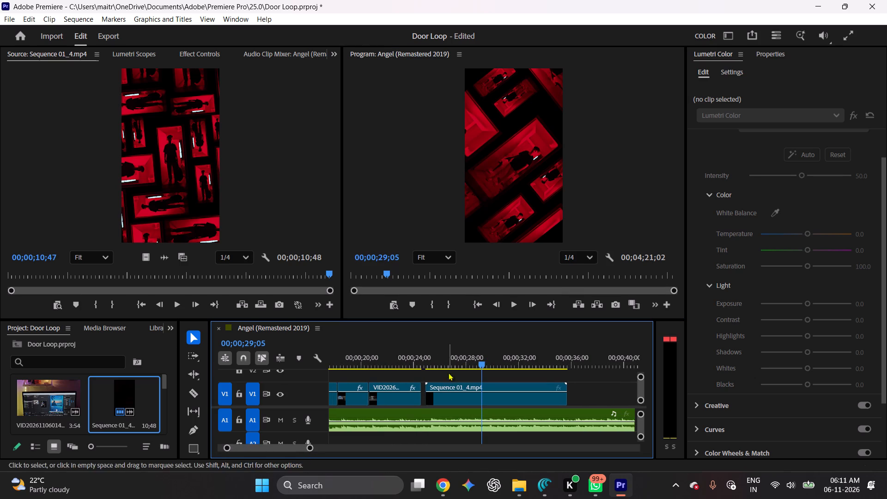
pyautogui.moveTo(479, 364); pyautogui.dragTo(381, 377)
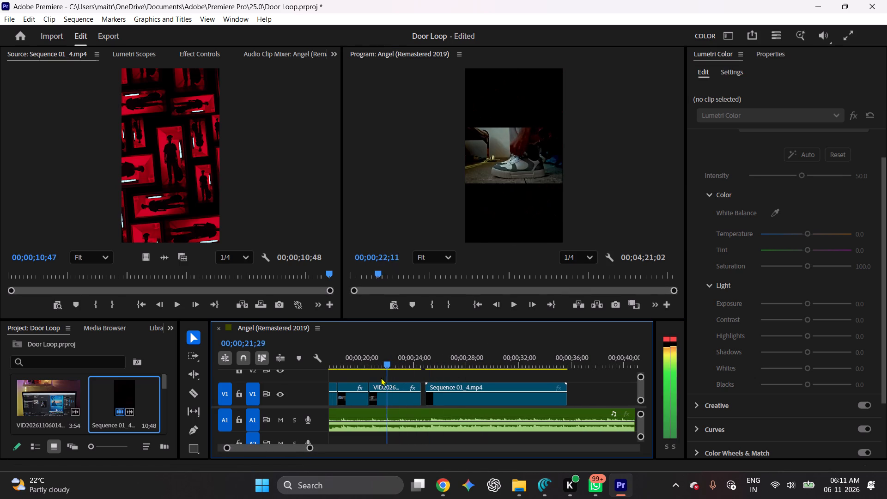
pyautogui.moveTo(381, 377); pyautogui.dragTo(330, 383)
pyautogui.moveTo(310, 449); pyautogui.dragTo(265, 448)
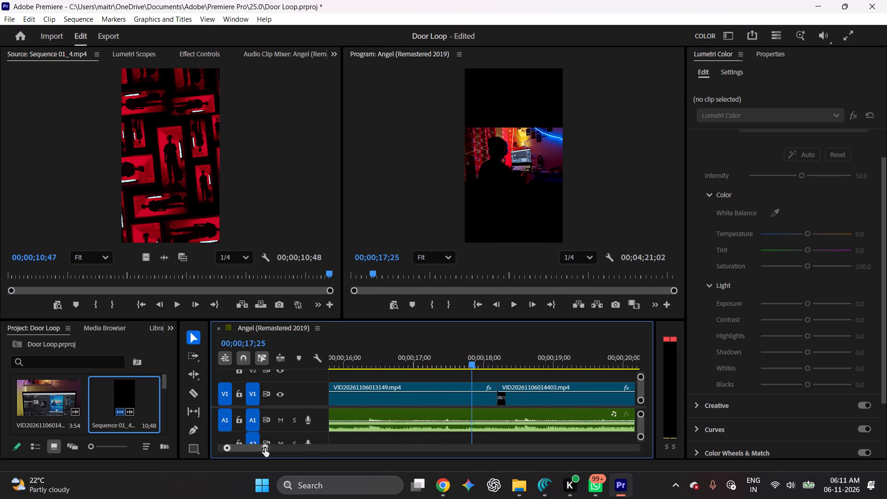
pyautogui.moveTo(265, 448); pyautogui.dragTo(243, 450)
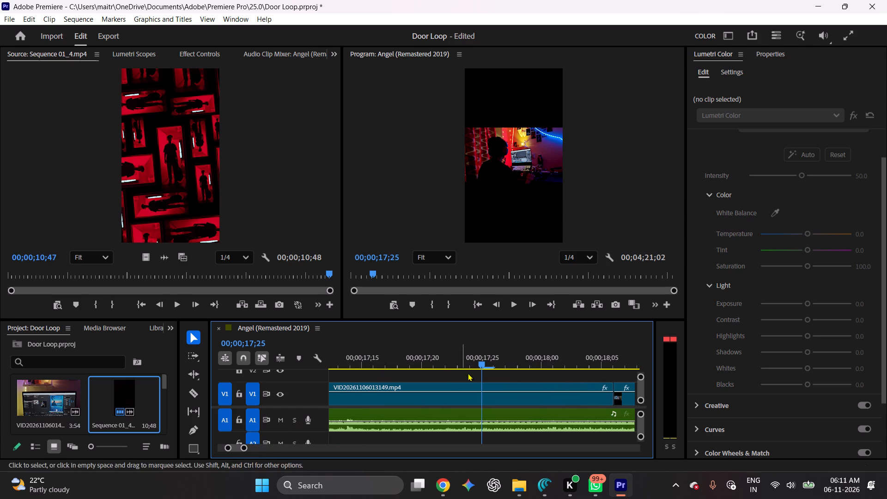
pyautogui.moveTo(481, 364); pyautogui.dragTo(519, 370)
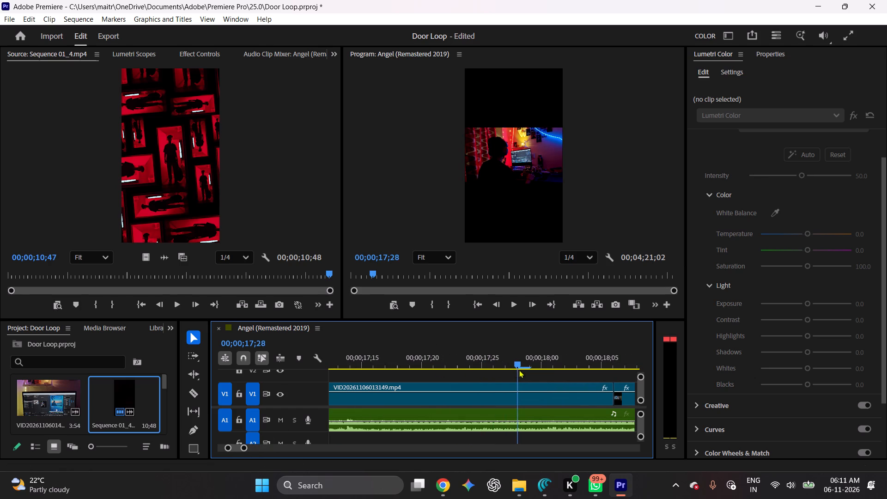
pyautogui.moveTo(519, 370); pyautogui.dragTo(573, 375)
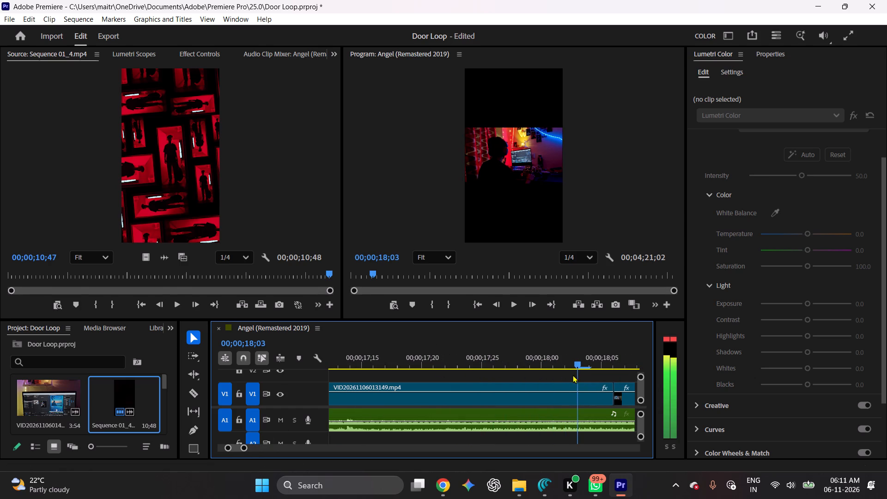
pyautogui.moveTo(573, 375); pyautogui.dragTo(516, 382)
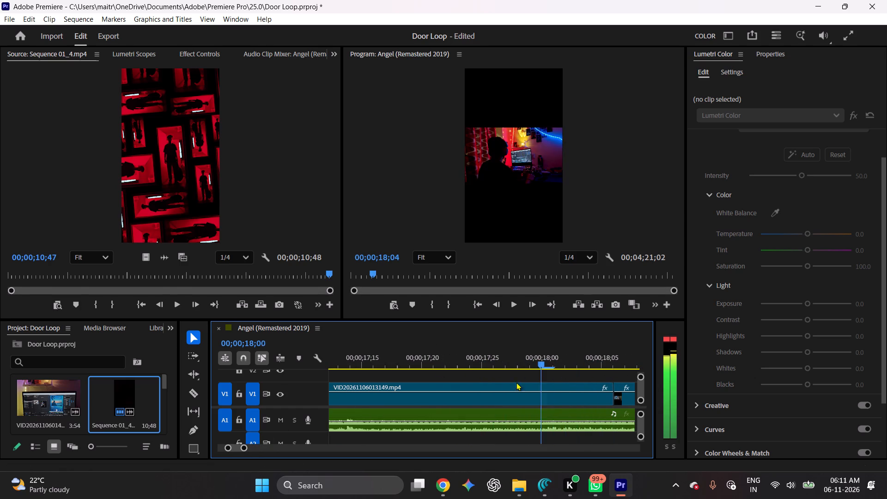
pyautogui.moveTo(516, 382); pyautogui.dragTo(323, 388)
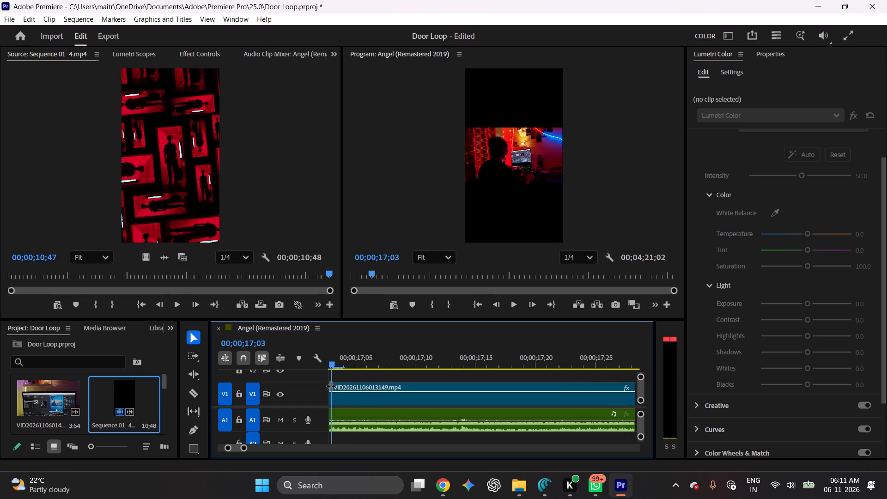
pyautogui.click(515, 304)
pyautogui.click(515, 304)
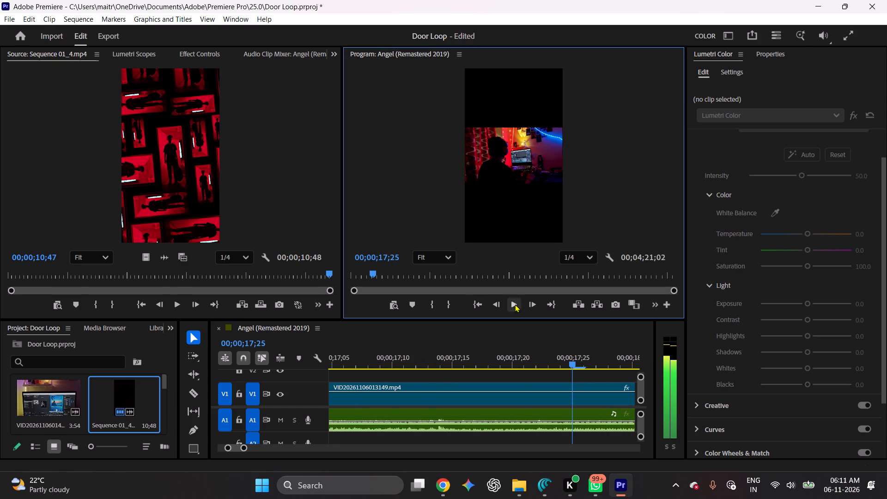
pyautogui.moveTo(572, 362); pyautogui.dragTo(446, 381)
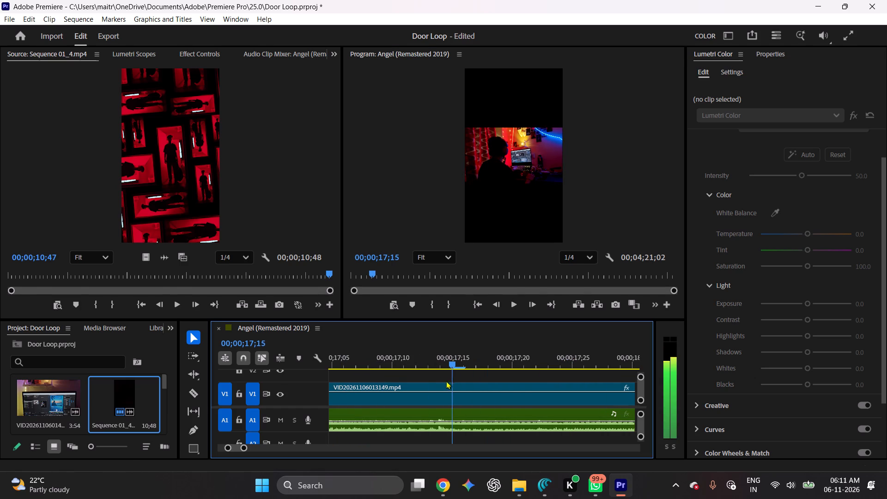
pyautogui.moveTo(446, 381); pyautogui.dragTo(441, 382)
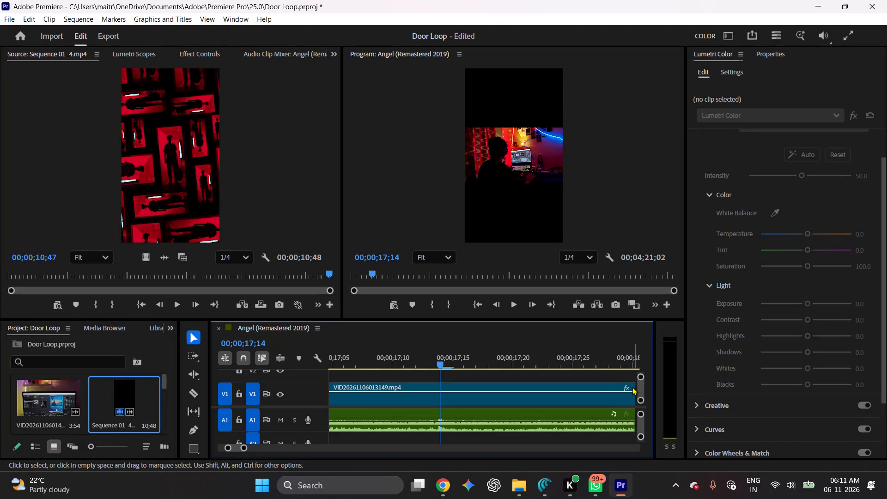
pyautogui.moveTo(440, 363); pyautogui.dragTo(463, 364)
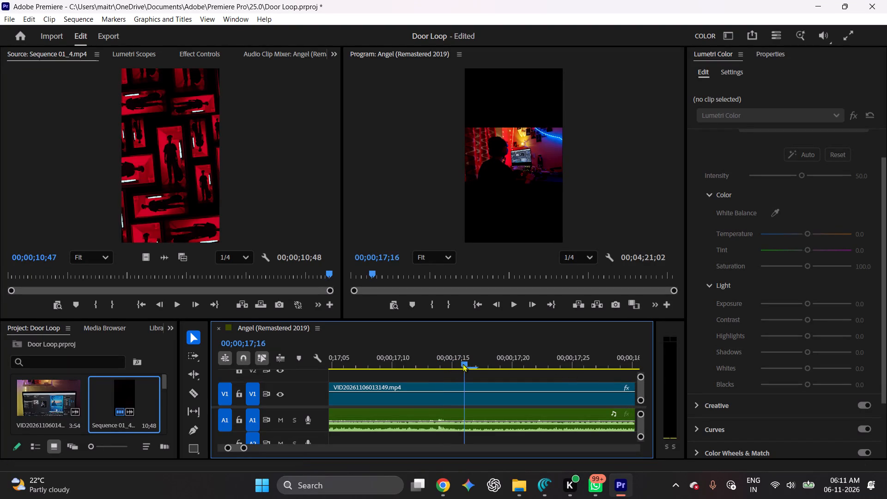
pyautogui.moveTo(463, 364); pyautogui.dragTo(613, 362)
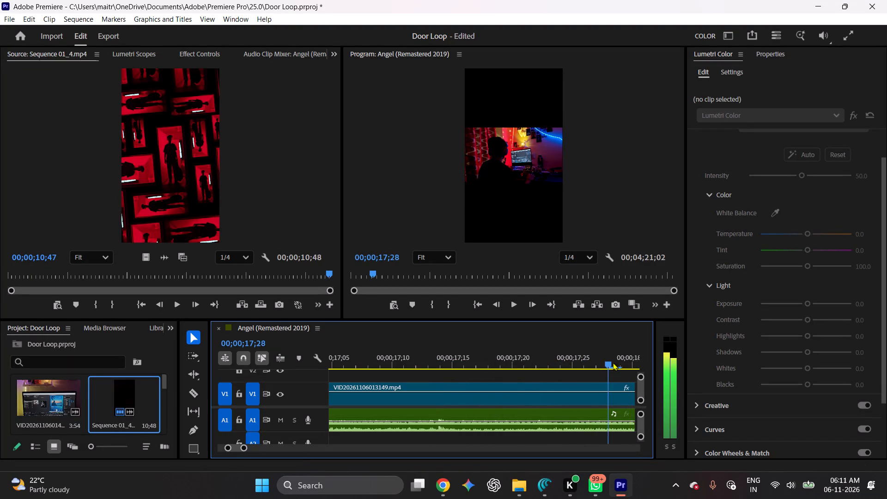
pyautogui.moveTo(613, 362); pyautogui.dragTo(638, 369)
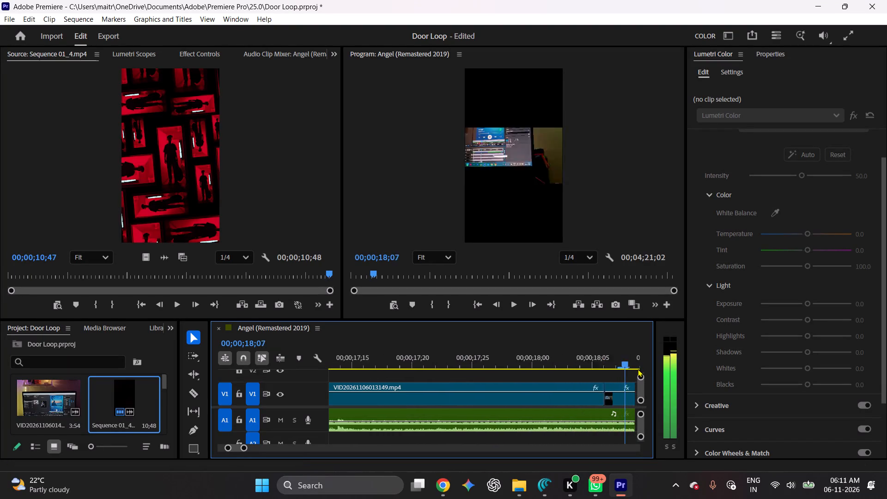
pyautogui.moveTo(638, 369); pyautogui.dragTo(529, 374)
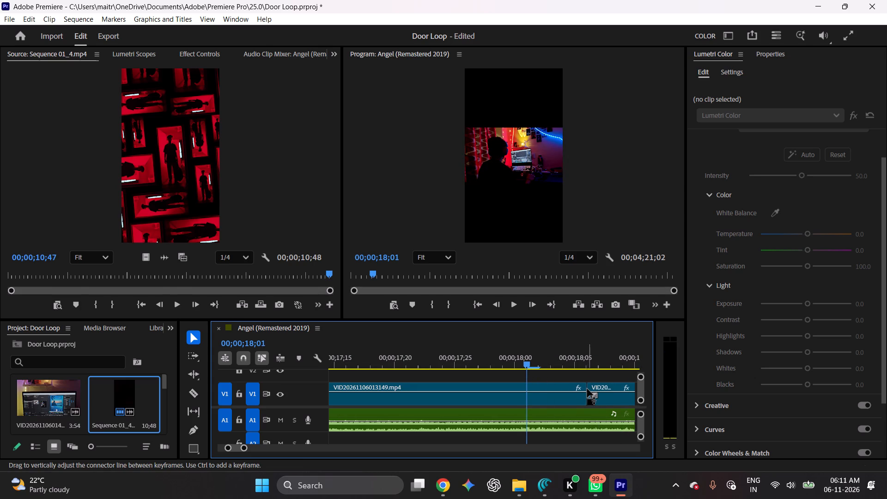
# Trim the end of VID20261106013149.mp4 on V1 back to the beat at 00;00;17;14.
pyautogui.moveTo(584, 388); pyautogui.dragTo(500, 383)
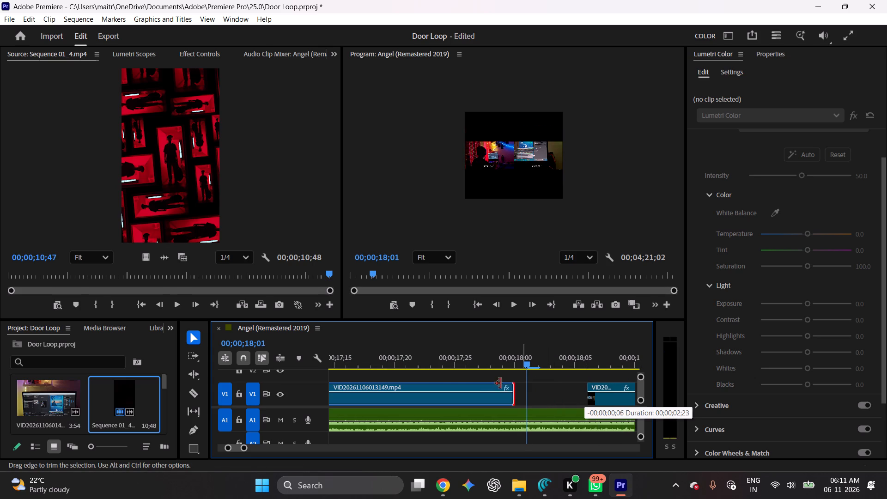
pyautogui.moveTo(500, 383); pyautogui.dragTo(419, 383)
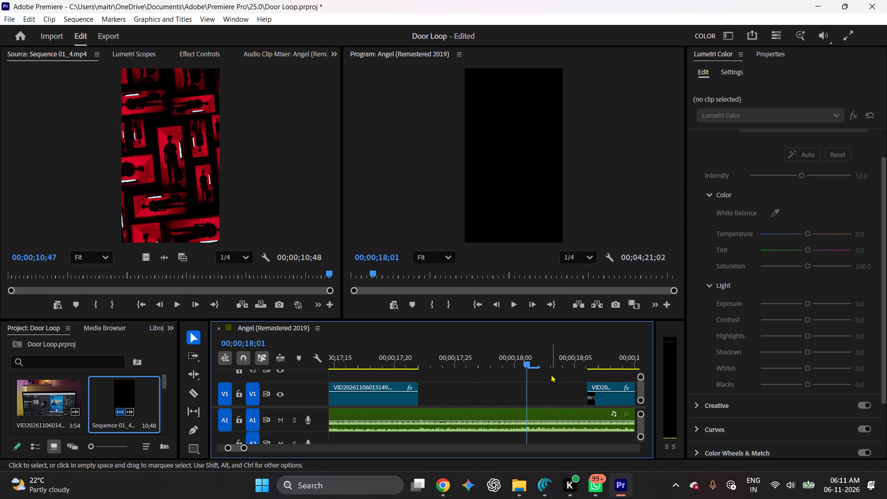
pyautogui.moveTo(526, 361); pyautogui.dragTo(469, 366)
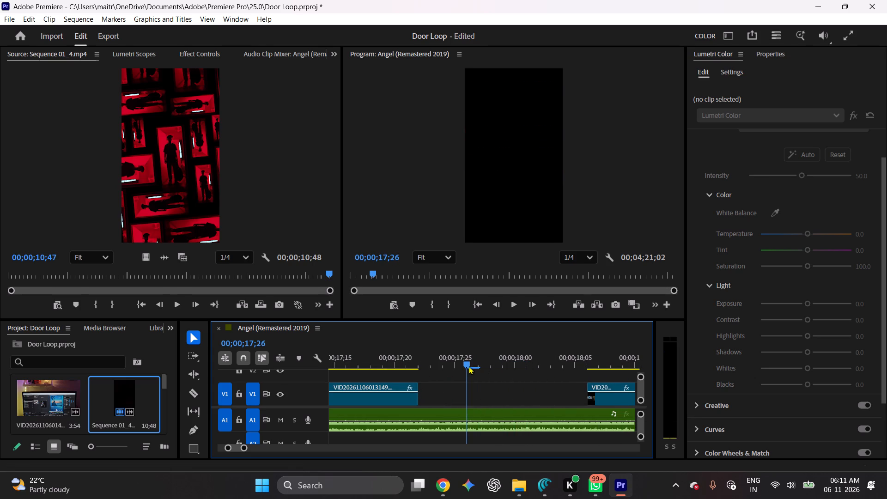
pyautogui.moveTo(469, 366); pyautogui.dragTo(343, 369)
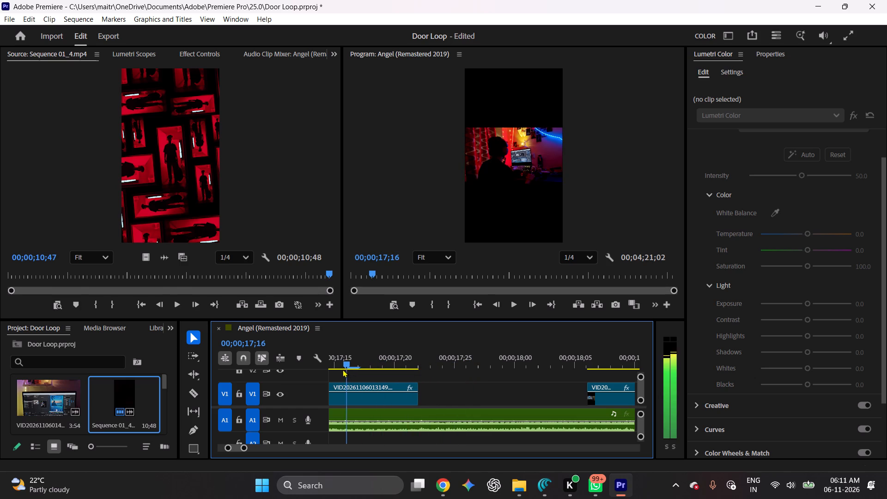
pyautogui.moveTo(343, 369); pyautogui.dragTo(474, 355)
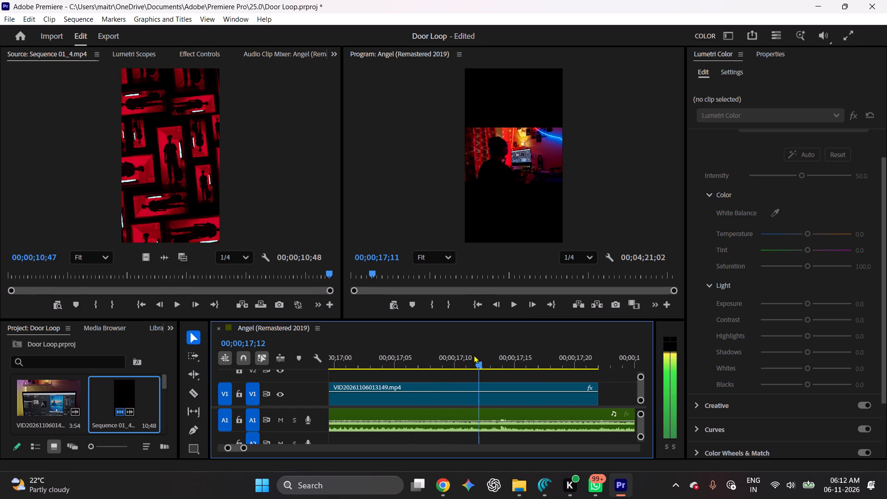
pyautogui.moveTo(474, 355); pyautogui.dragTo(498, 354)
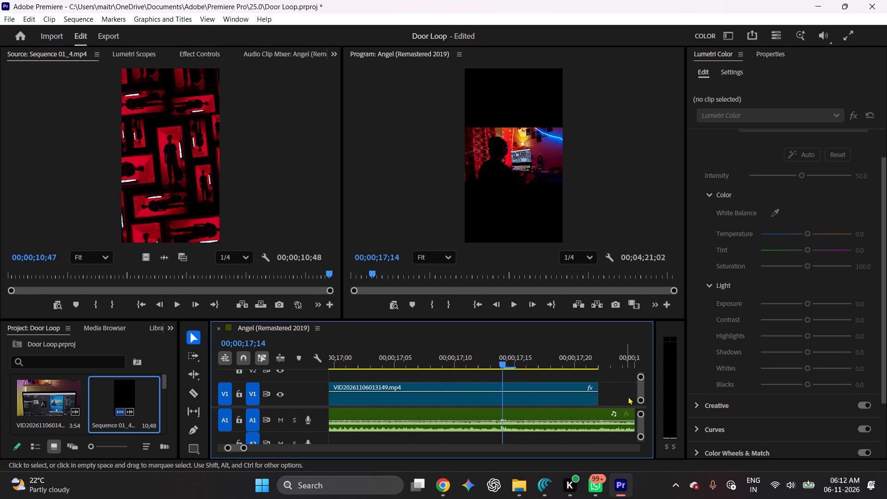
pyautogui.moveTo(596, 386); pyautogui.dragTo(521, 386)
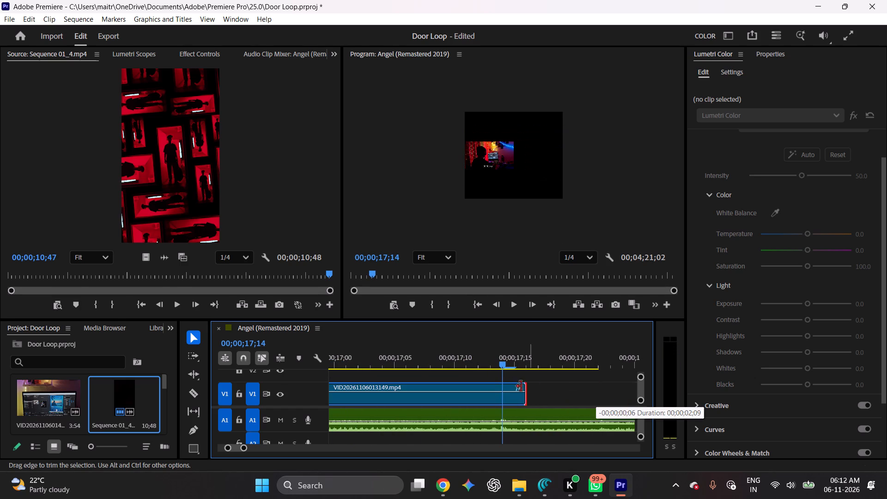
pyautogui.moveTo(521, 386); pyautogui.dragTo(503, 386)
# Extend the start of VID20261106014403.mp4 on V1 back to 00;00;17;14, meeting the end of VID20261106013149.mp4, and check the join up close.
pyautogui.moveTo(500, 364); pyautogui.dragTo(620, 363)
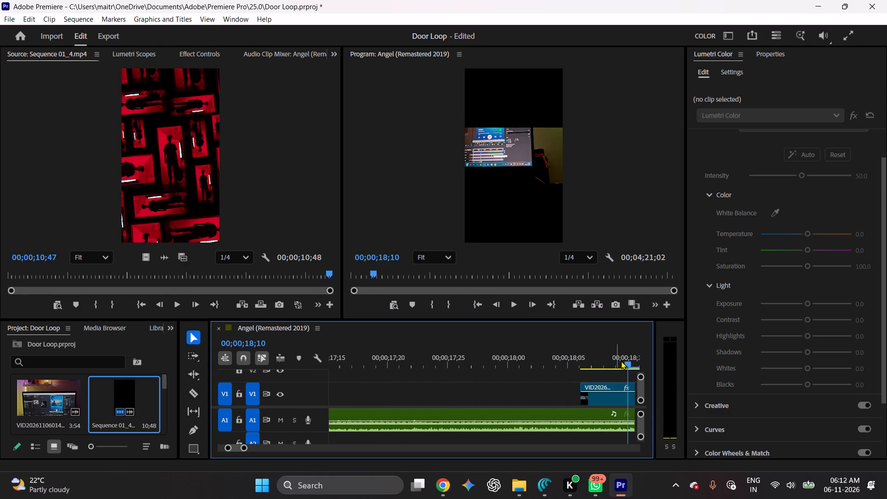
pyautogui.moveTo(579, 385); pyautogui.dragTo(536, 387)
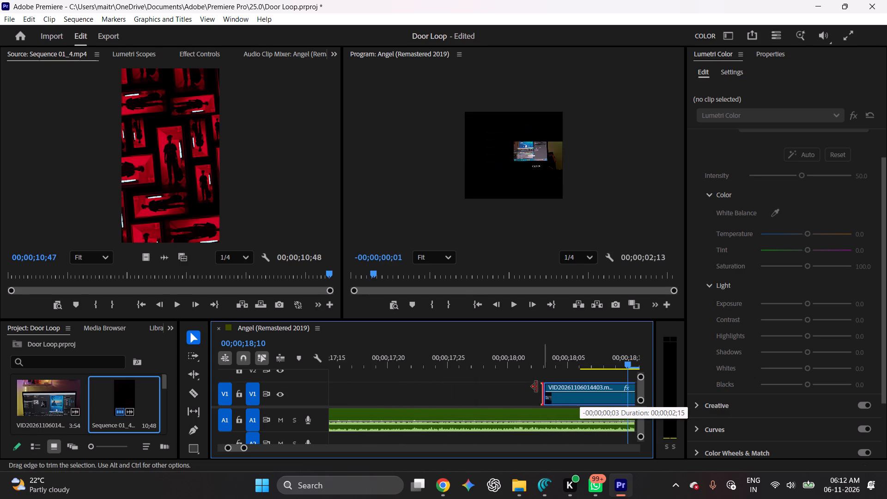
pyautogui.moveTo(536, 387); pyautogui.dragTo(384, 389)
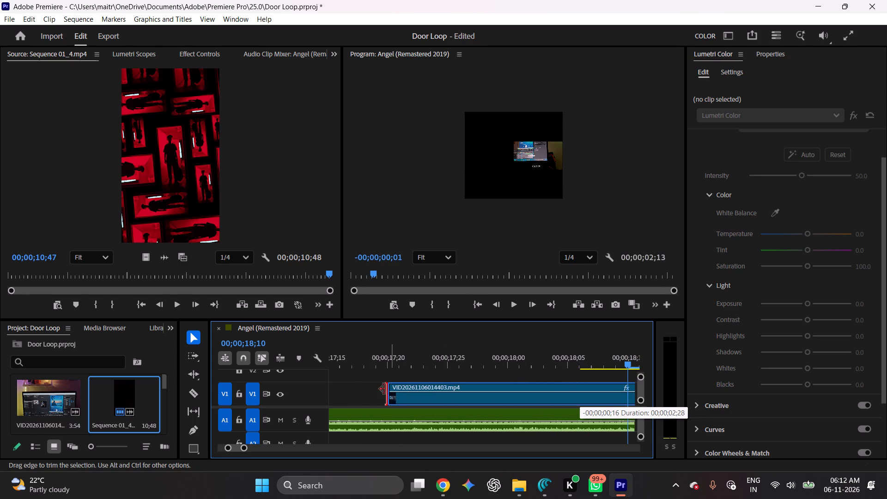
pyautogui.moveTo(384, 389); pyautogui.dragTo(334, 389)
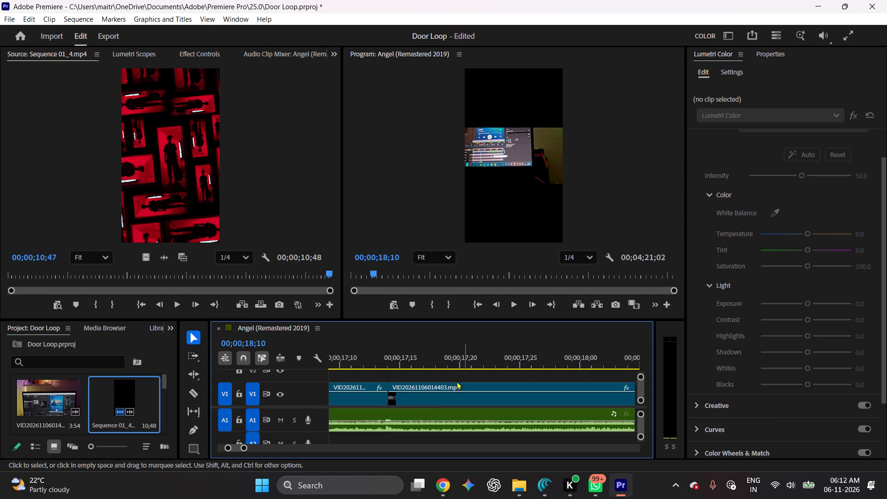
pyautogui.click(243, 447)
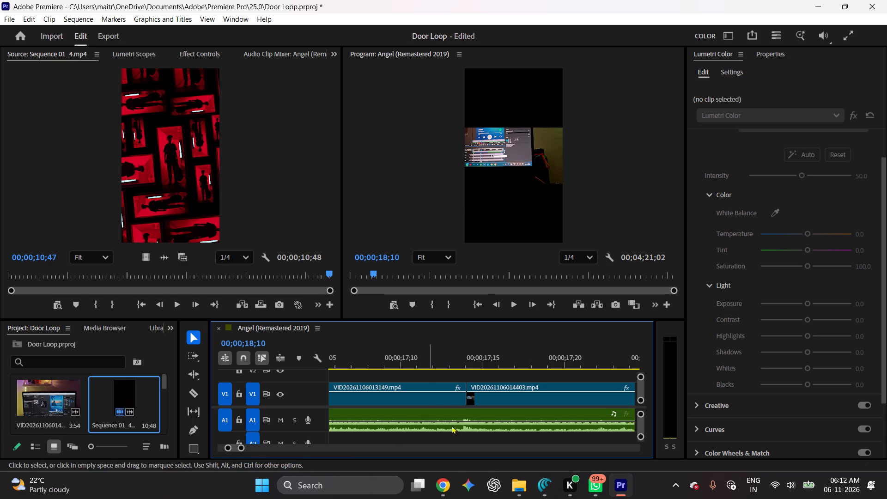
pyautogui.click(466, 388)
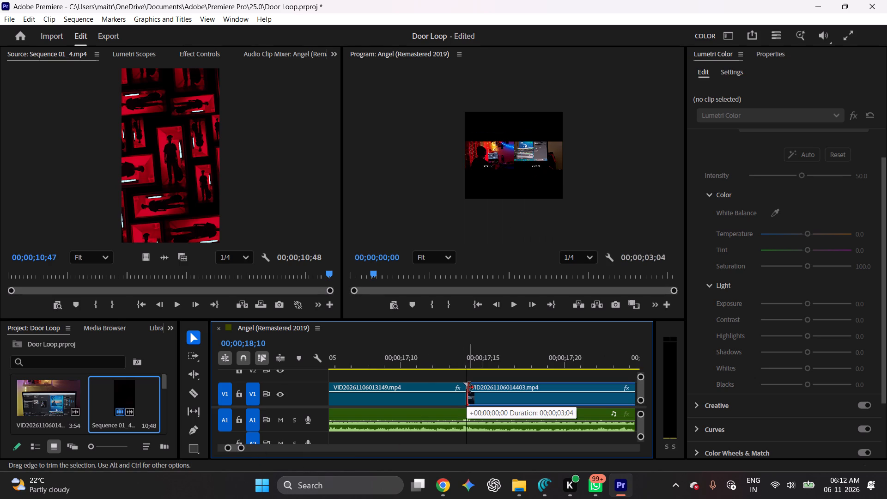
pyautogui.click(465, 387)
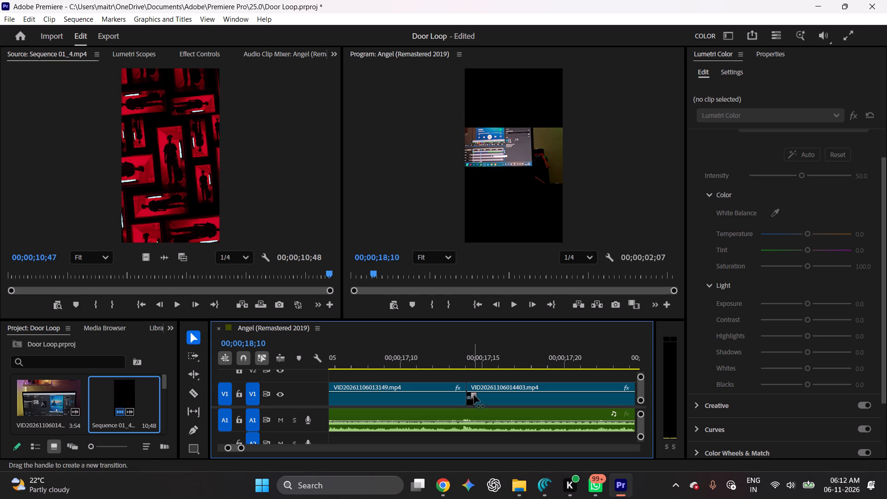
pyautogui.moveTo(474, 384); pyautogui.dragTo(458, 387)
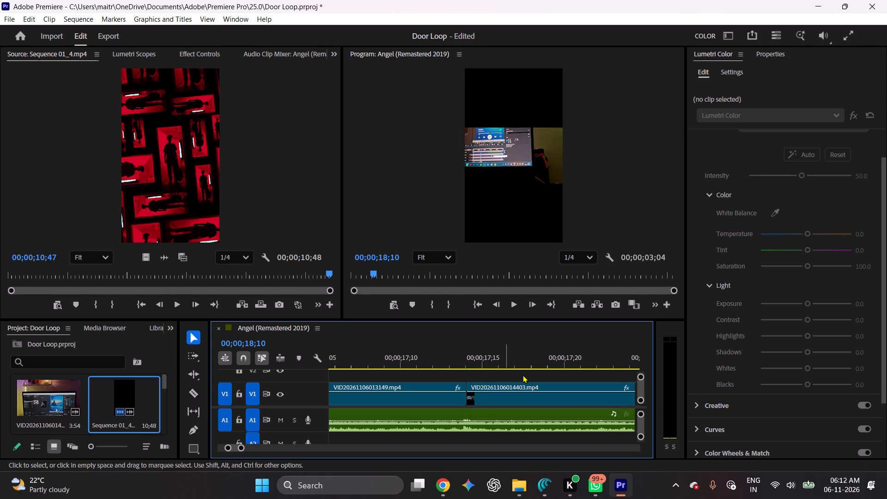
# Scrub back across the cut at 00;00;17;14 and the earlier clips, returning the playhead to the sequence start at 00;00;00;00.
pyautogui.moveTo(483, 359); pyautogui.dragTo(505, 354)
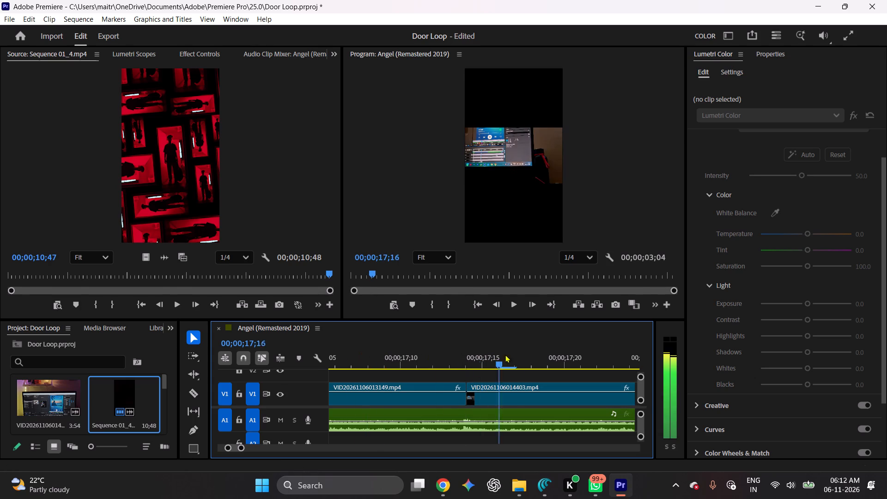
pyautogui.moveTo(505, 354); pyautogui.dragTo(248, 389)
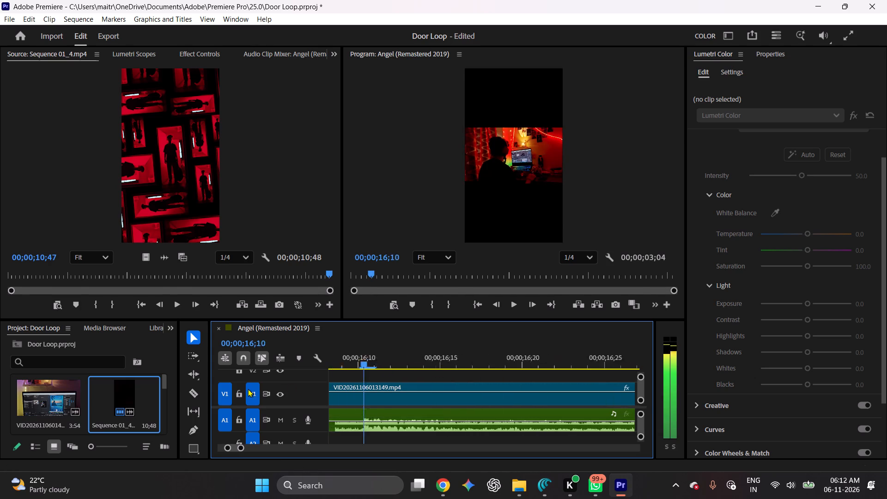
pyautogui.moveTo(248, 389); pyautogui.dragTo(246, 389)
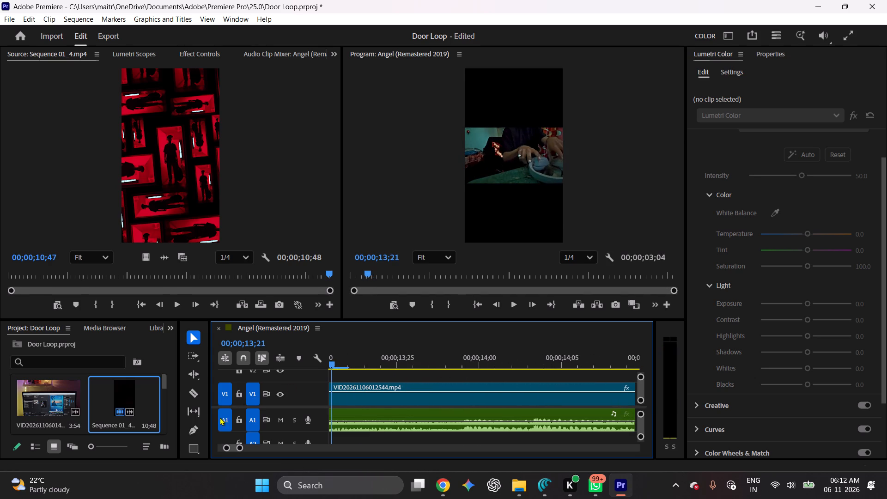
pyautogui.moveTo(238, 447); pyautogui.dragTo(280, 450)
pyautogui.moveTo(482, 362); pyautogui.dragTo(465, 364)
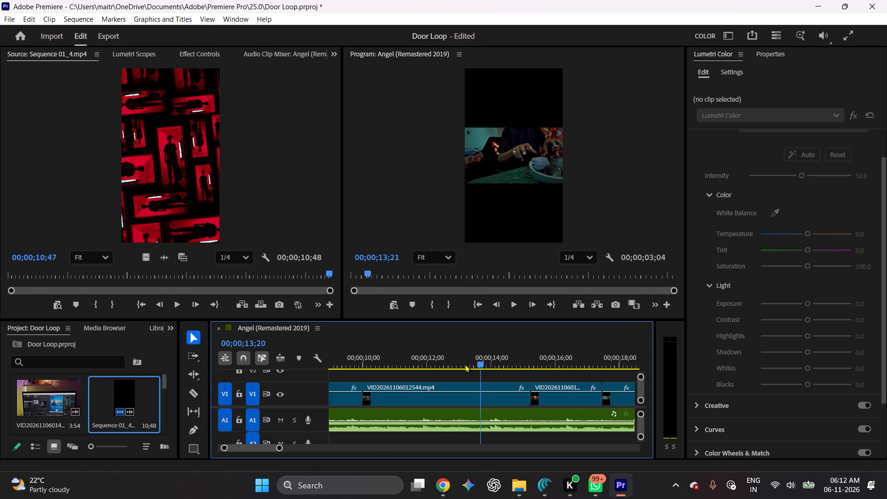
pyautogui.moveTo(465, 364); pyautogui.dragTo(285, 371)
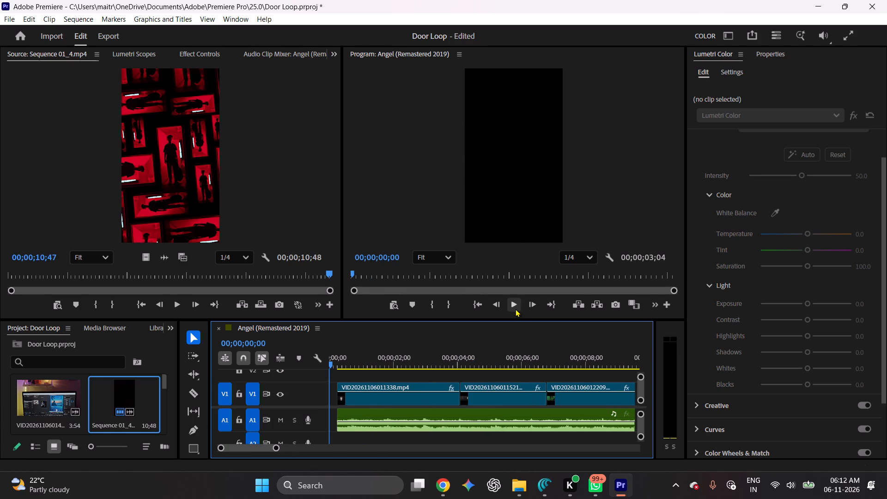
# Play the sequence from the start, and scrub and replay around 00;00;18;15 to 00;00;20;02 to find the beat for the cut into VID20261106015319.mp4.
pyautogui.click(516, 309)
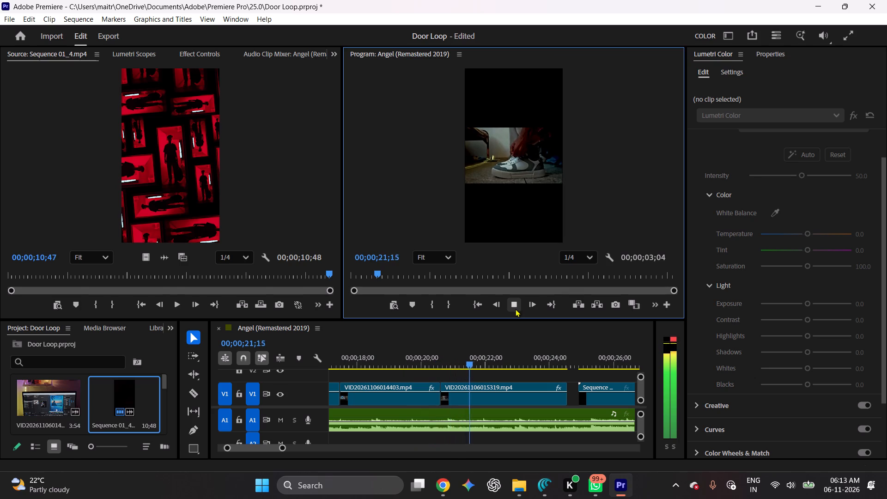
pyautogui.moveTo(519, 366); pyautogui.dragTo(392, 369)
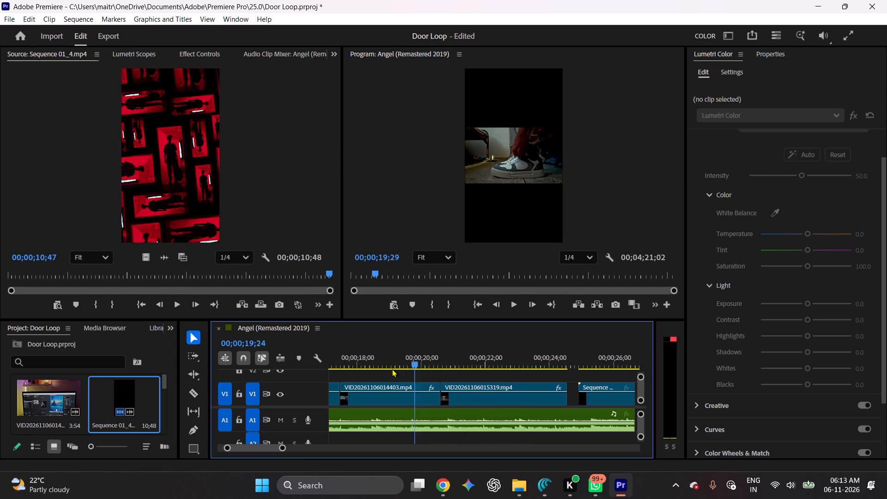
pyautogui.moveTo(392, 369); pyautogui.dragTo(479, 367)
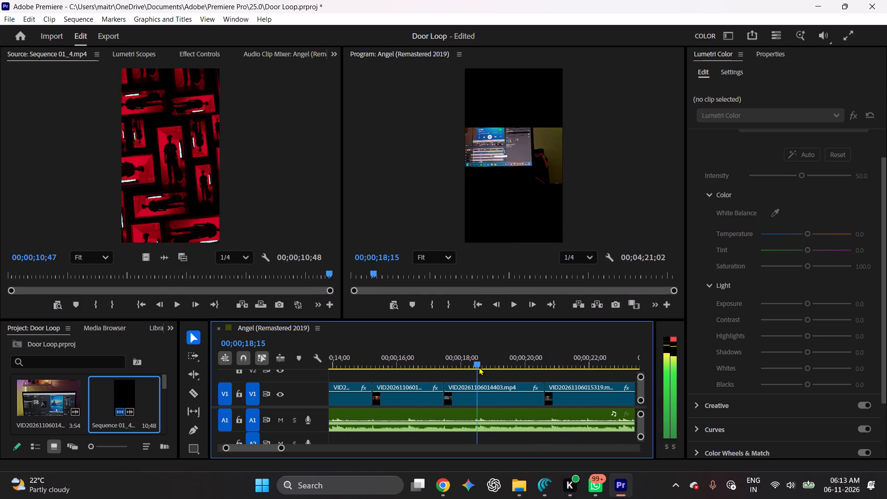
pyautogui.moveTo(479, 367); pyautogui.dragTo(511, 364)
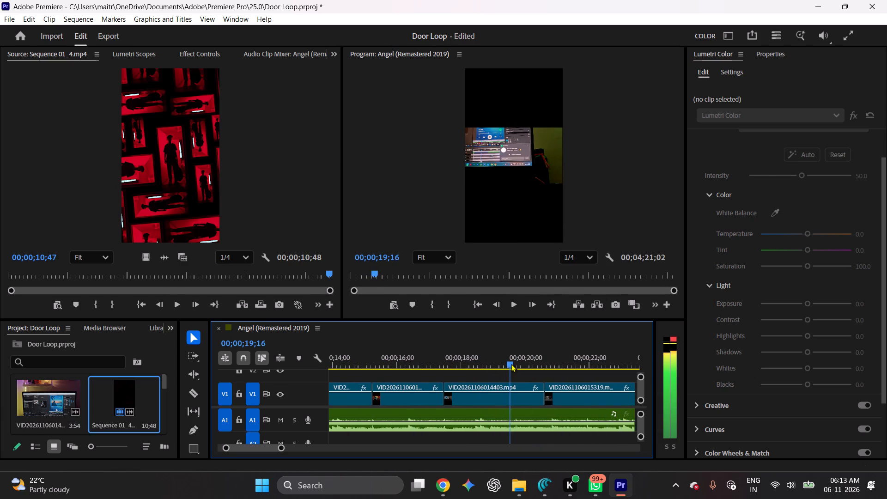
pyautogui.moveTo(511, 364); pyautogui.dragTo(447, 363)
pyautogui.click(515, 303)
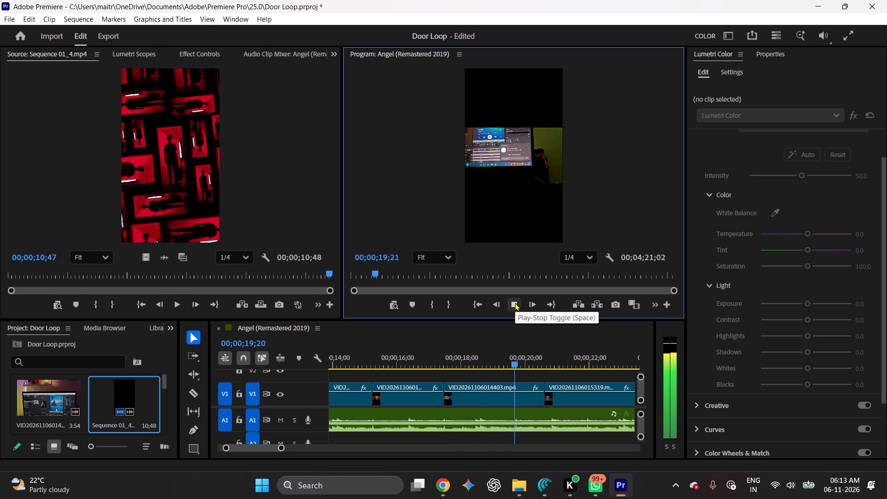
pyautogui.click(515, 303)
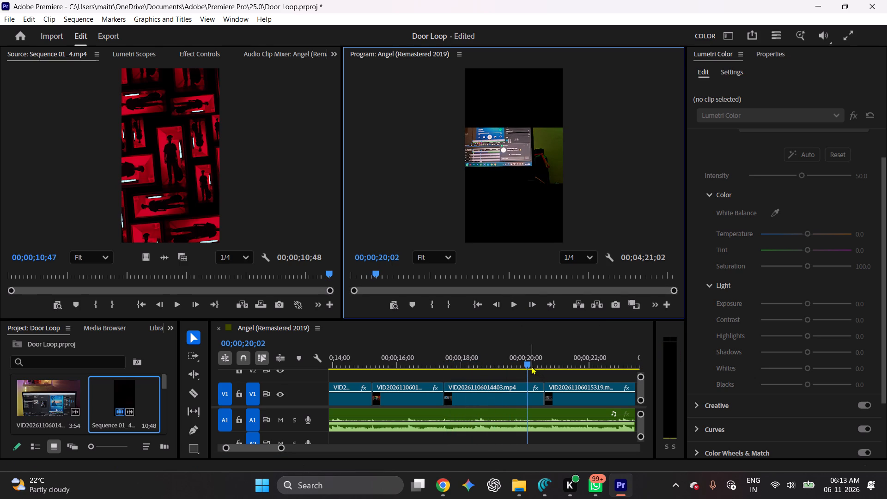
# Trim the end of VID20261106014403.mp4 on V1 back to the beat at 00;00;19;24.
pyautogui.moveTo(528, 363); pyautogui.dragTo(520, 363)
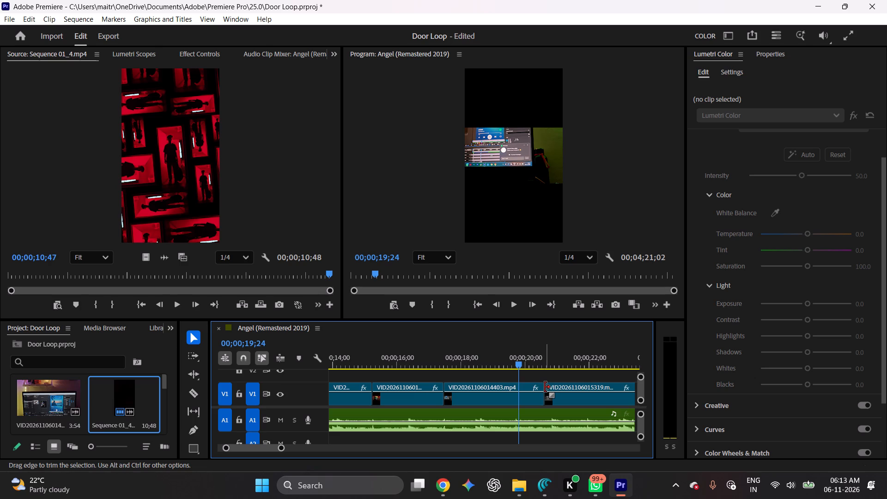
pyautogui.moveTo(544, 387); pyautogui.dragTo(523, 389)
# Extend the start of VID20261106015319.mp4 on V1 back to 00;00;19;24, meeting the end of VID20261106014403.mp4.
pyautogui.moveTo(545, 386); pyautogui.dragTo(522, 389)
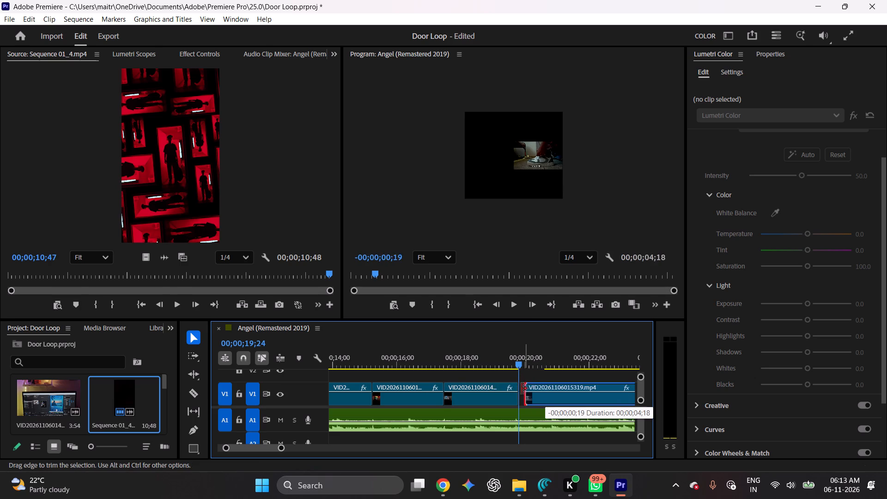
pyautogui.moveTo(522, 389); pyautogui.dragTo(520, 389)
# Play from about 00;00;15;25 to 00;00;26;11 to check the cut at 00;00;19;24 and the passage into Sequence 01_4.mp4.
pyautogui.moveTo(516, 362); pyautogui.dragTo(389, 368)
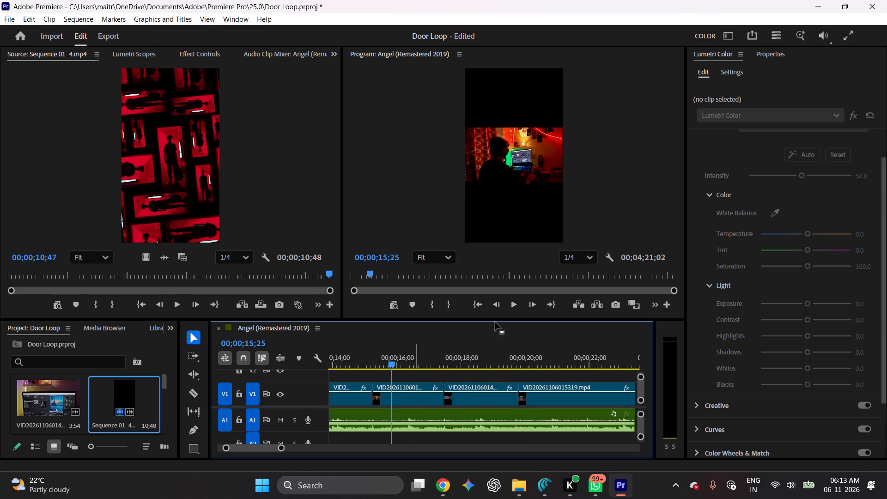
pyautogui.click(513, 304)
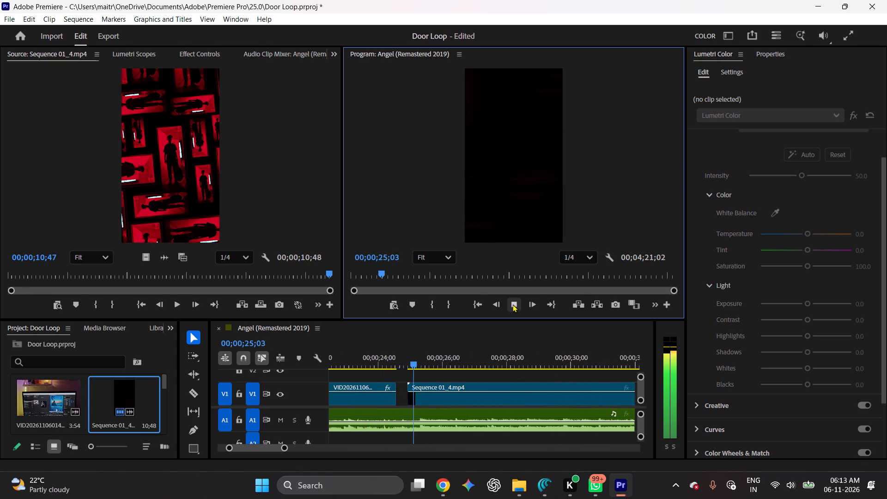
pyautogui.click(513, 304)
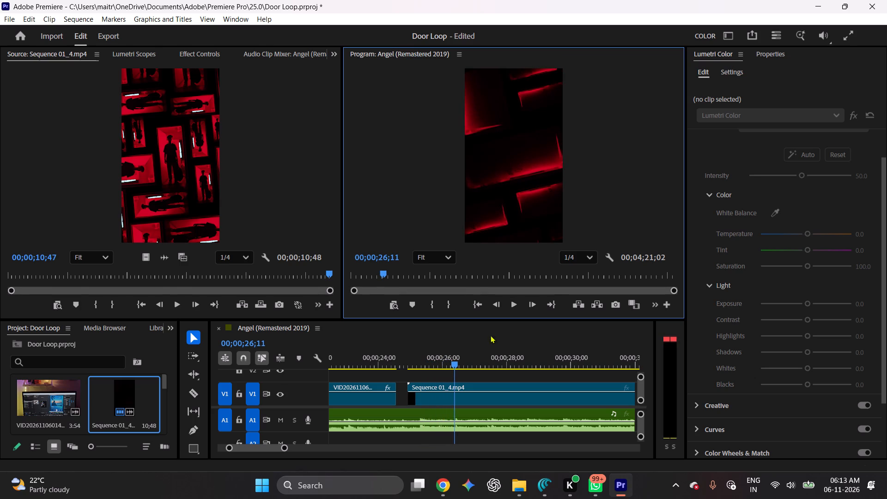
# Return the playhead to 00;00;00;00, maximize the Program monitor, and play the sequence from the start for review.
pyautogui.moveTo(454, 363); pyautogui.dragTo(226, 374)
pyautogui.doubleClick(422, 54)
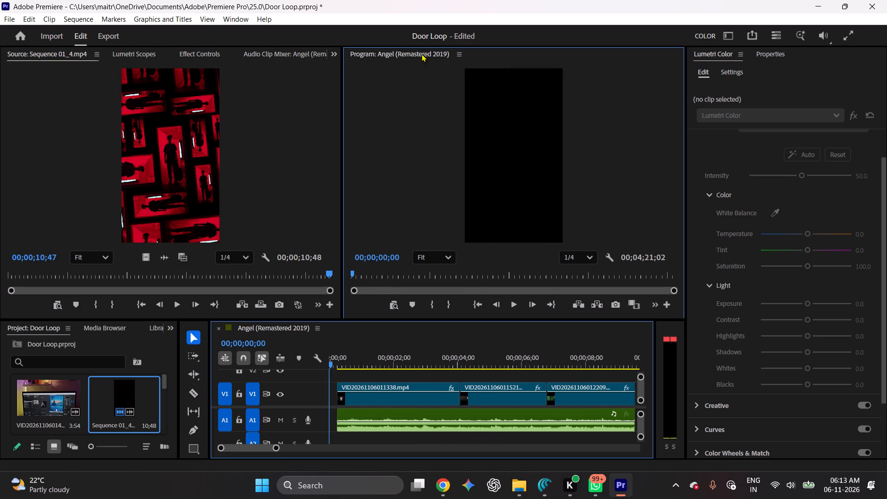
pyautogui.doubleClick(424, 50)
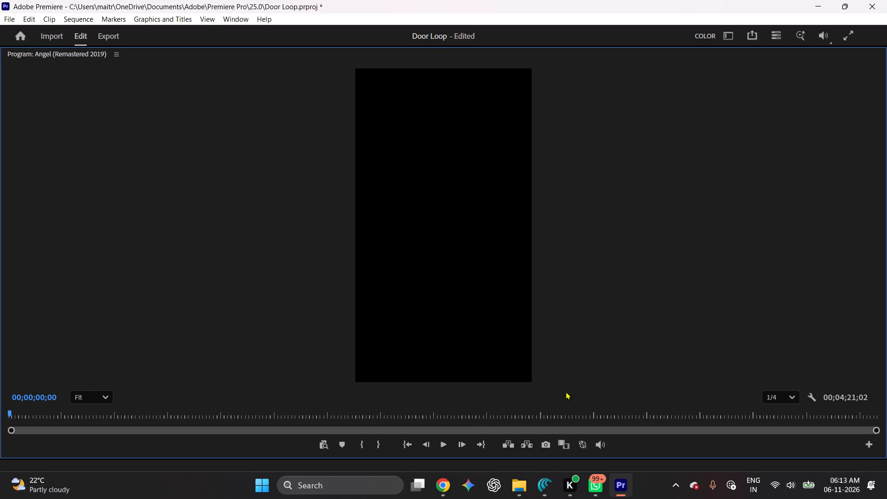
pyautogui.click(443, 449)
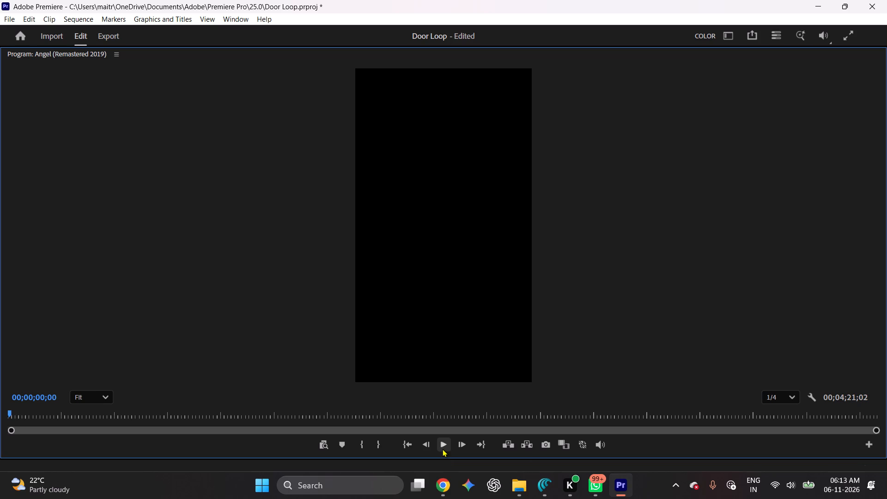
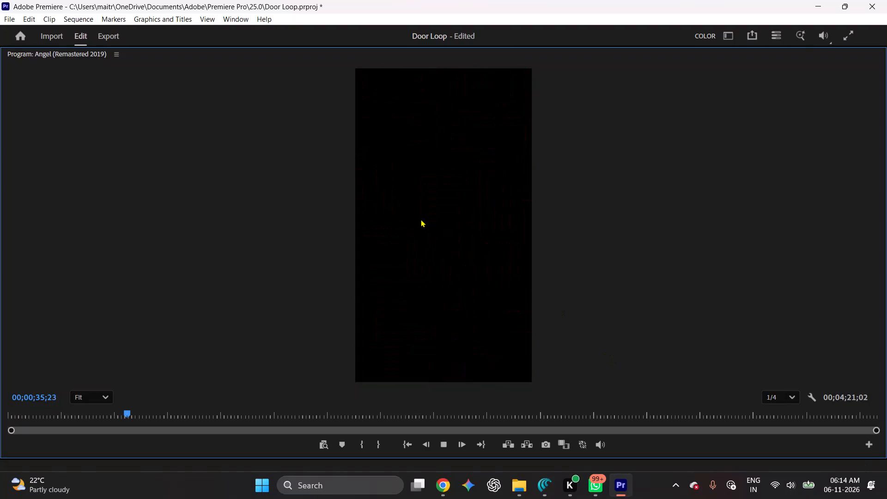
# Restore the Program monitor to its normal size and stop the review playback at about 00;00;45;07, past the last V1 clip.
pyautogui.click(421, 219)
pyautogui.scroll(-2, 391, 243)
pyautogui.doubleClick(75, 56)
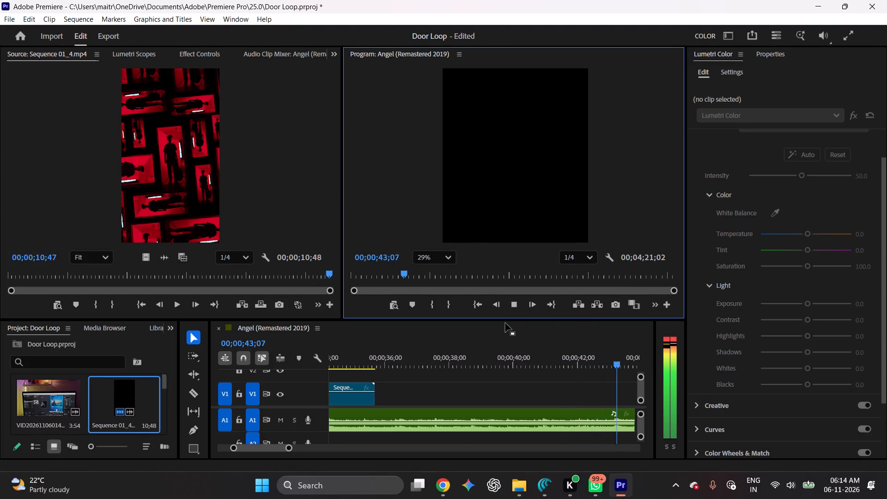
pyautogui.click(517, 305)
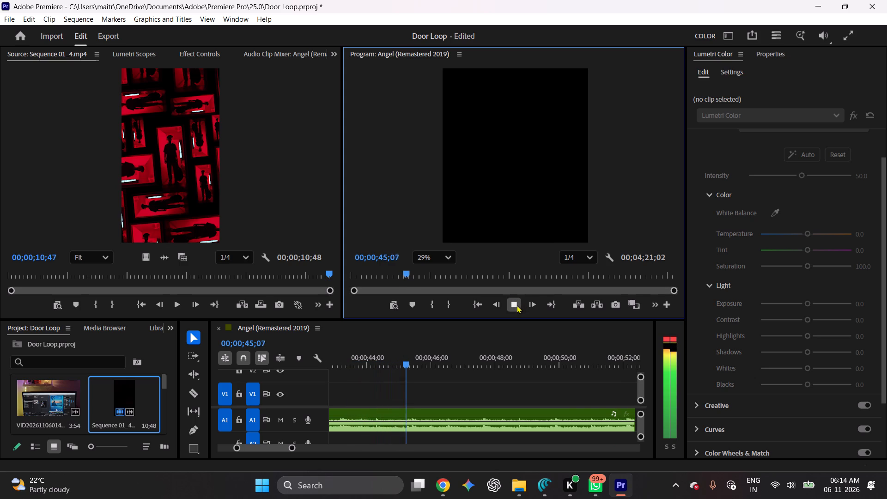
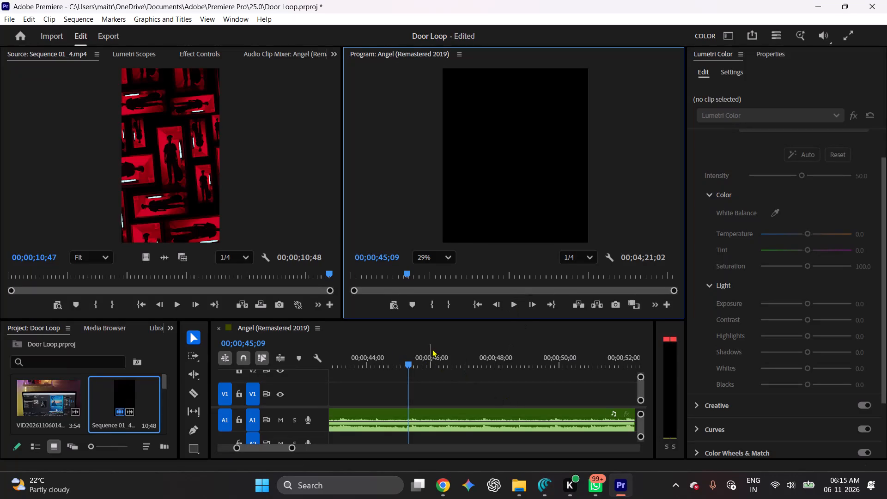
# Find the cut point by scrubbing and playing V1, and trim the start of VID20261106015319.mp4 to 00;00;20;25.
pyautogui.moveTo(408, 365); pyautogui.dragTo(303, 375)
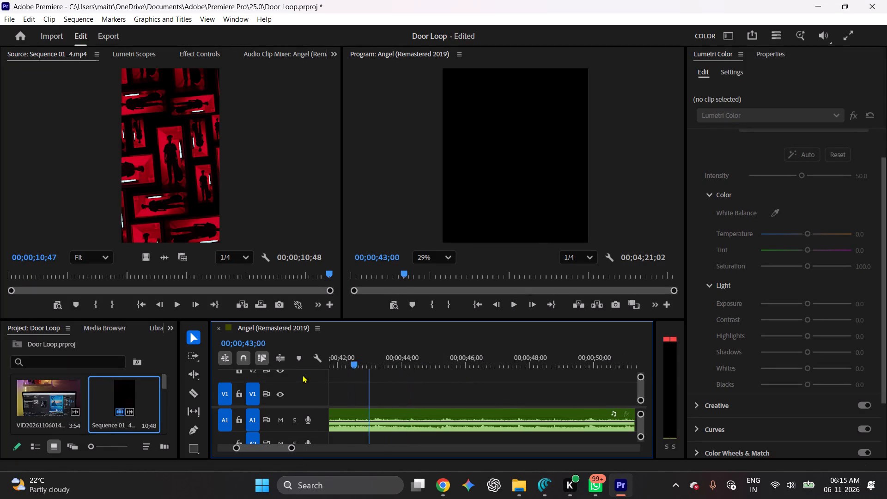
pyautogui.moveTo(303, 375); pyautogui.dragTo(363, 398)
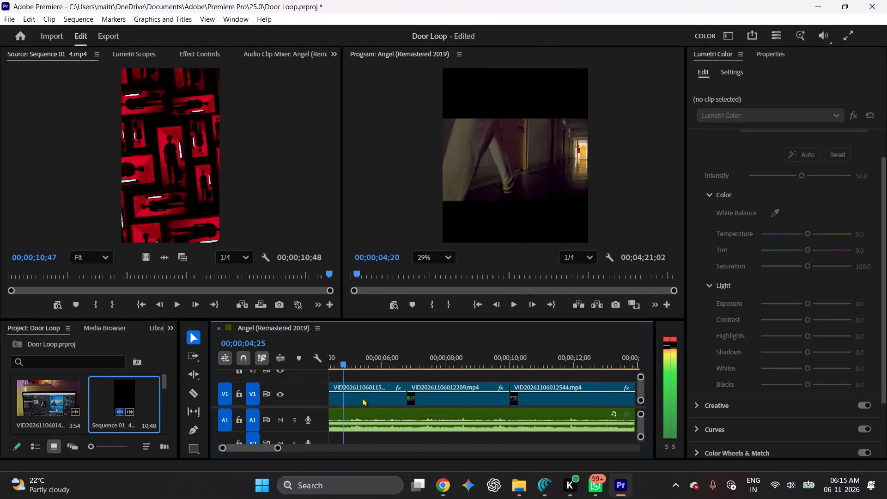
pyautogui.moveTo(363, 398); pyautogui.dragTo(643, 414)
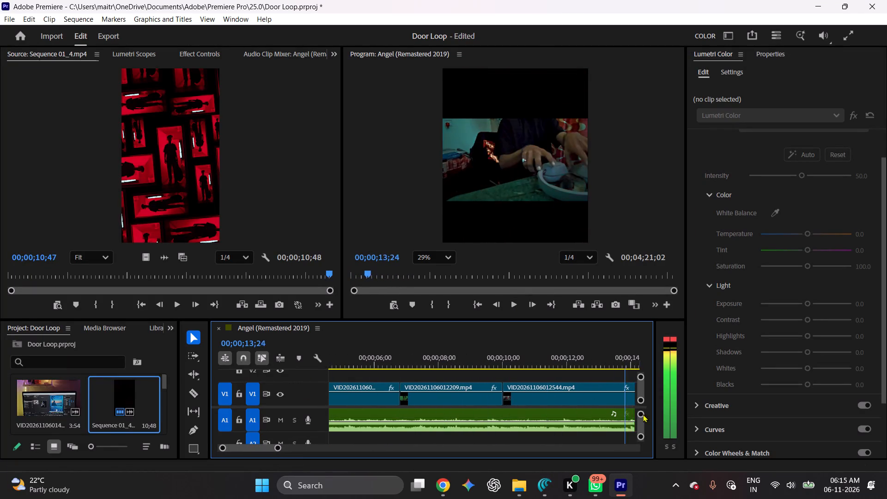
pyautogui.moveTo(643, 414); pyautogui.dragTo(404, 448)
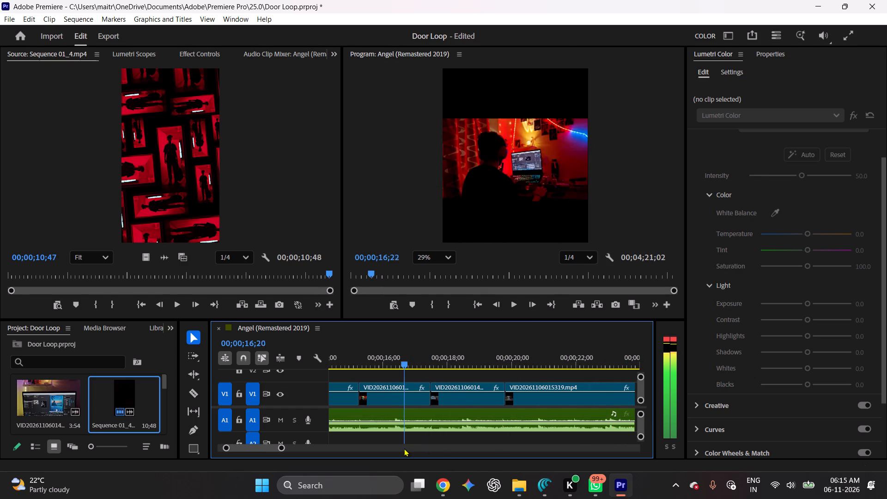
pyautogui.moveTo(404, 448); pyautogui.dragTo(406, 460)
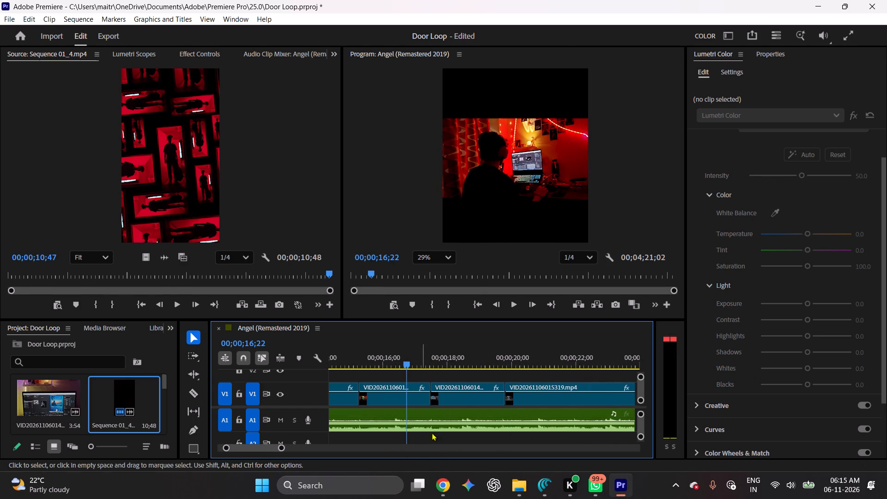
pyautogui.click(513, 305)
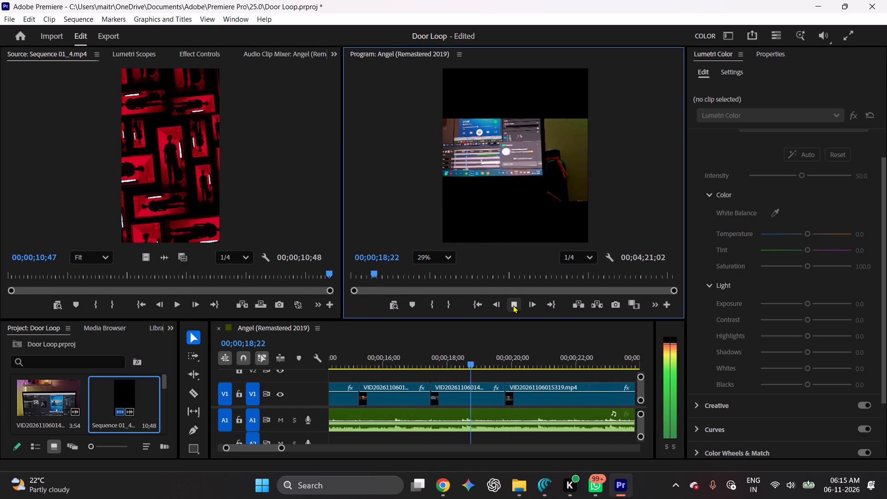
pyautogui.click(513, 305)
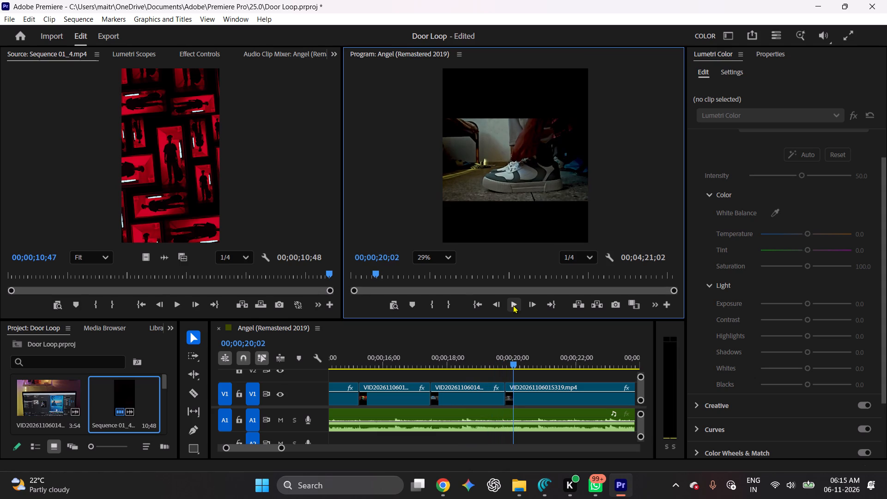
pyautogui.click(513, 305)
pyautogui.click(513, 305)
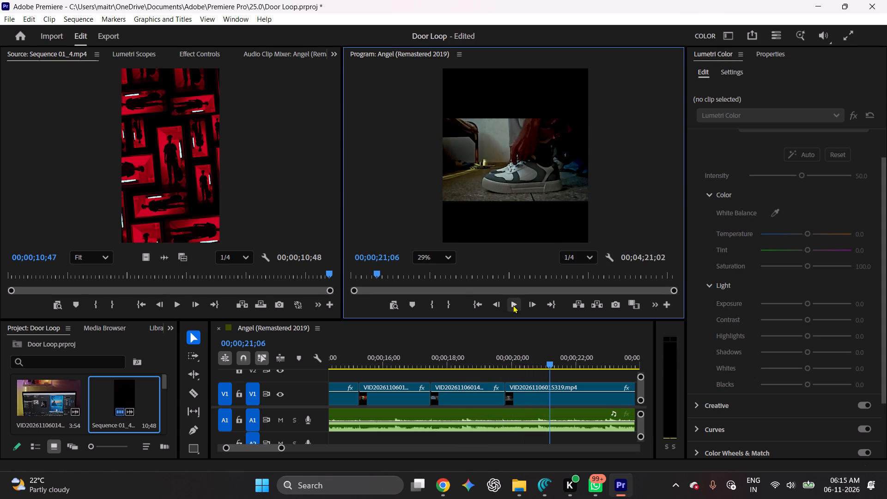
pyautogui.moveTo(549, 364); pyautogui.dragTo(542, 364)
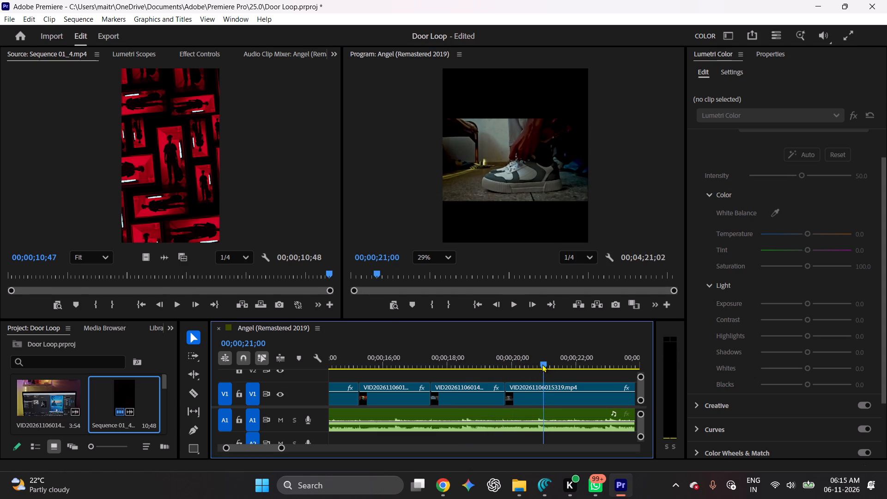
pyautogui.moveTo(542, 364); pyautogui.dragTo(538, 365)
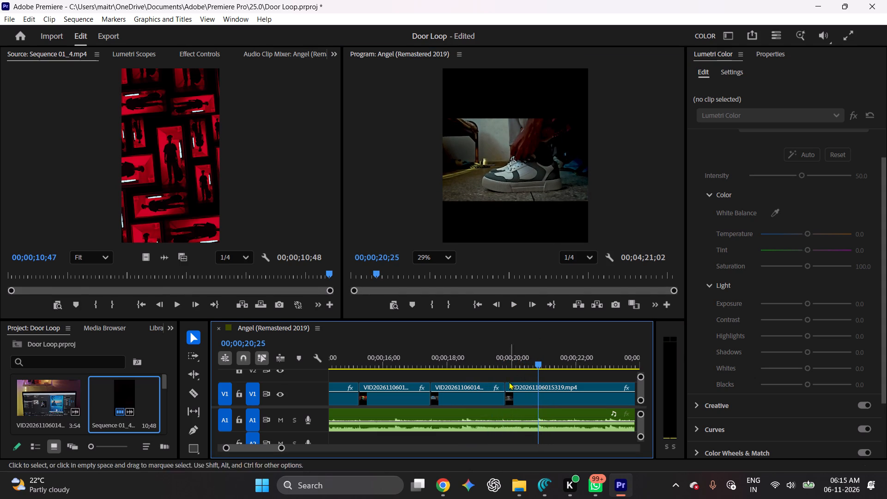
pyautogui.moveTo(506, 384); pyautogui.dragTo(521, 385)
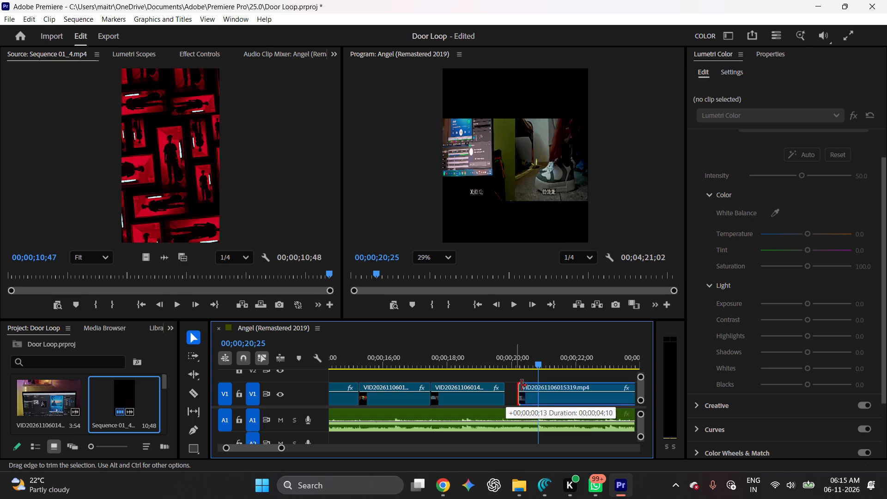
pyautogui.moveTo(521, 385); pyautogui.dragTo(535, 387)
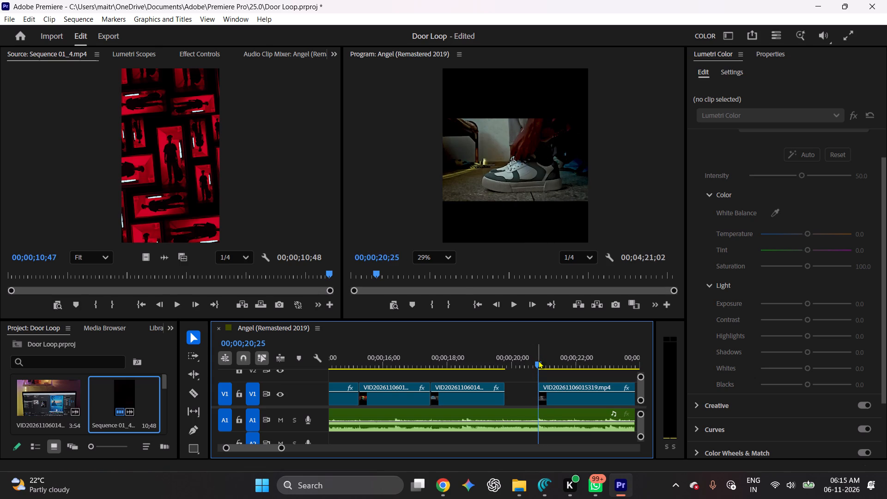
# Review the sequence from the start to about 00;00;36;15 in the maximized Program monitor at Fit zoom, restoring the monitor's size before stopping.
pyautogui.moveTo(538, 361); pyautogui.dragTo(304, 376)
pyautogui.scroll(-1, 468, 223)
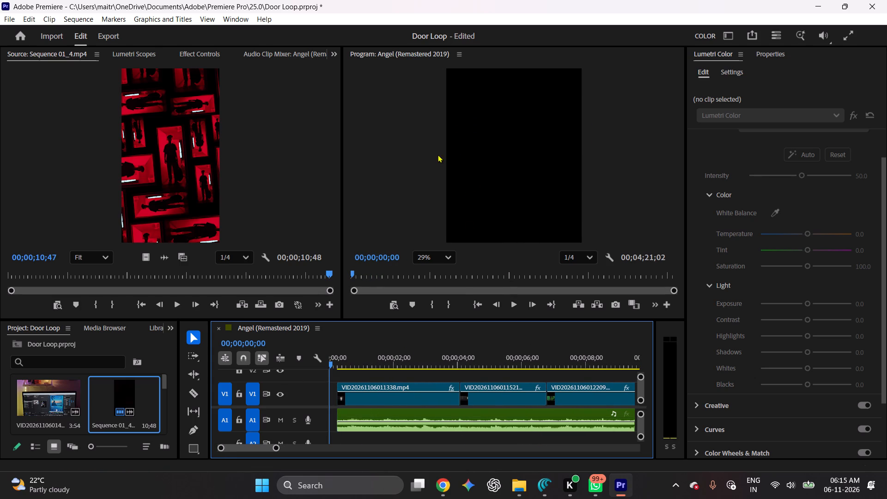
pyautogui.doubleClick(415, 49)
pyautogui.doubleClick(414, 55)
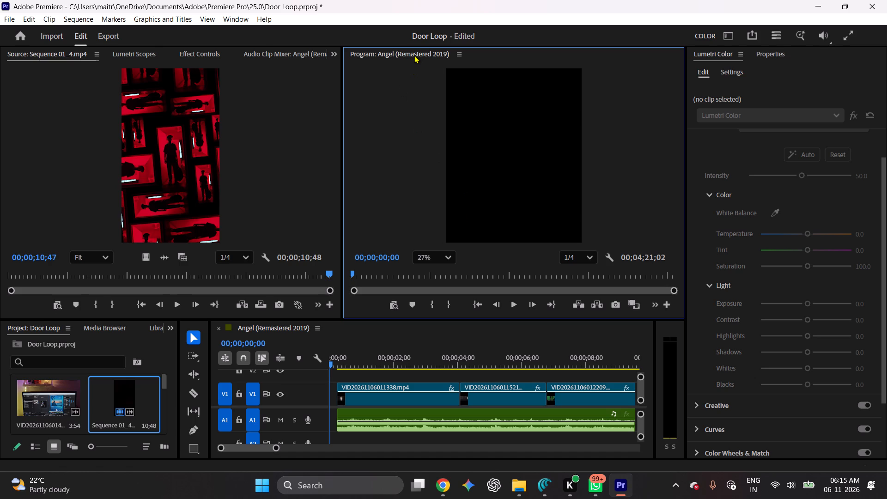
pyautogui.doubleClick(413, 54)
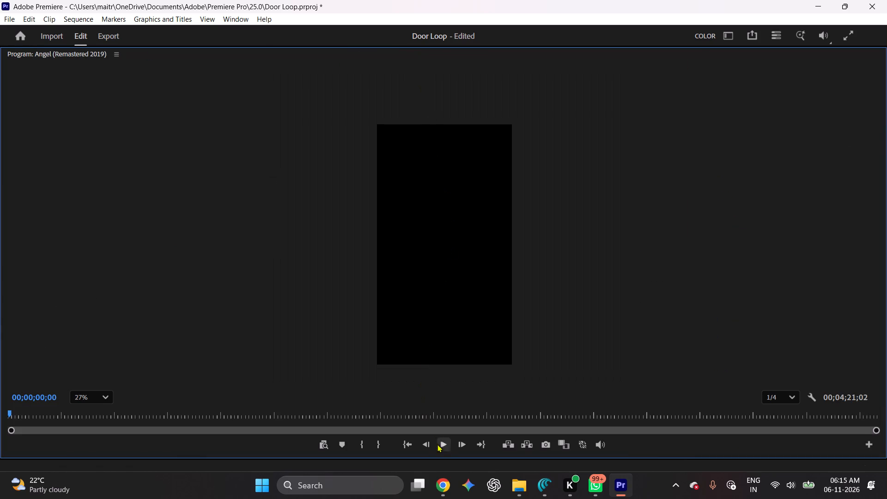
pyautogui.click(439, 445)
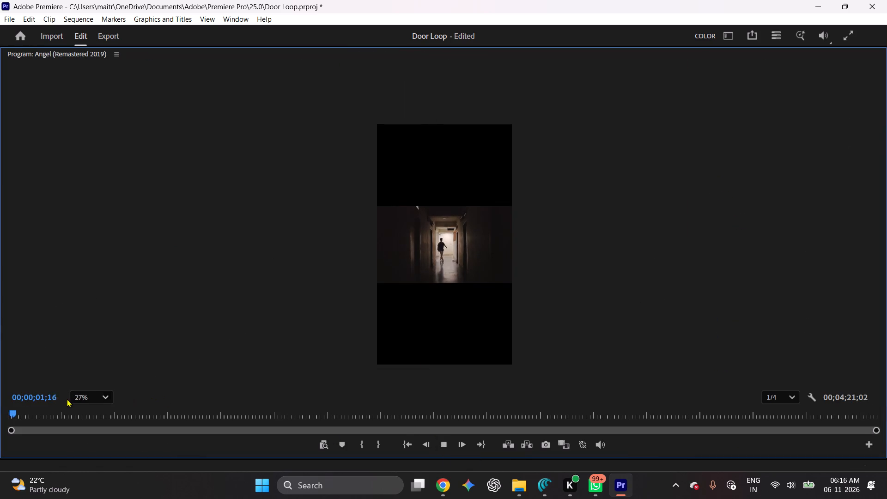
pyautogui.click(88, 396)
pyautogui.click(85, 238)
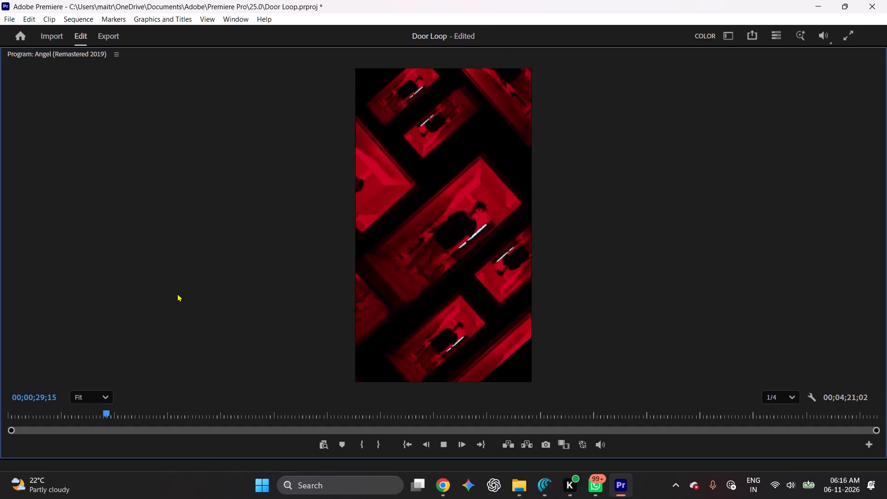
pyautogui.doubleClick(62, 53)
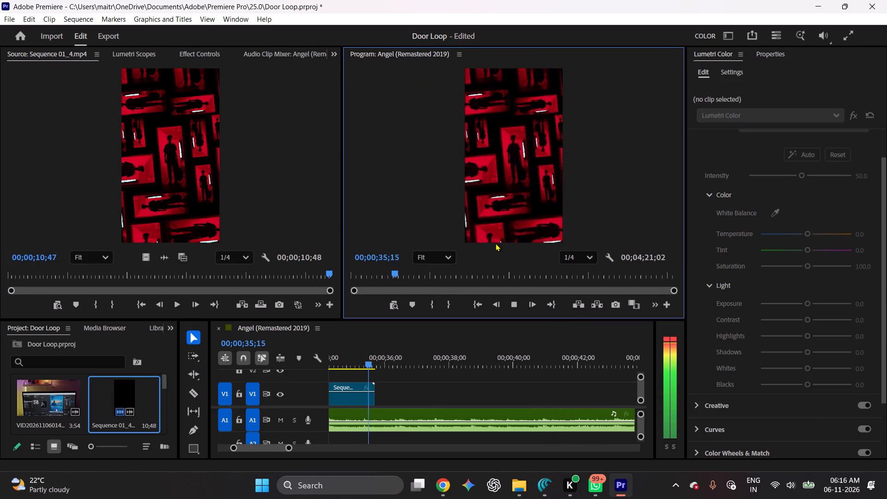
pyautogui.click(512, 302)
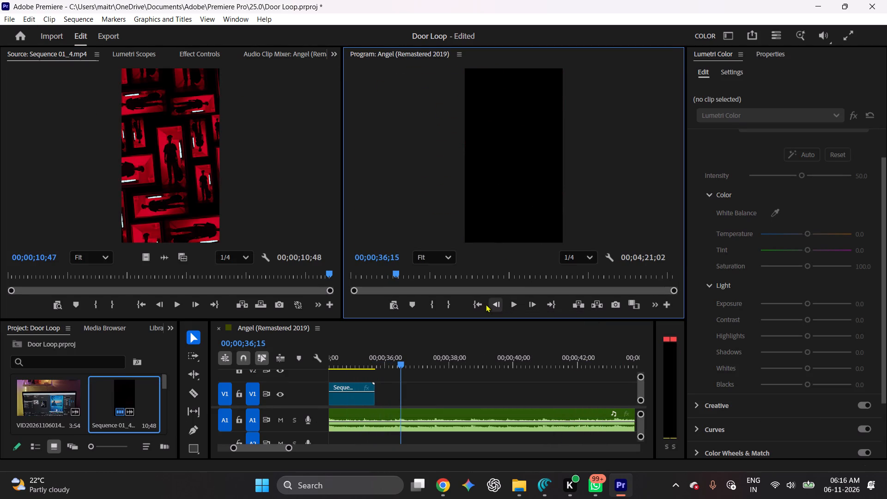
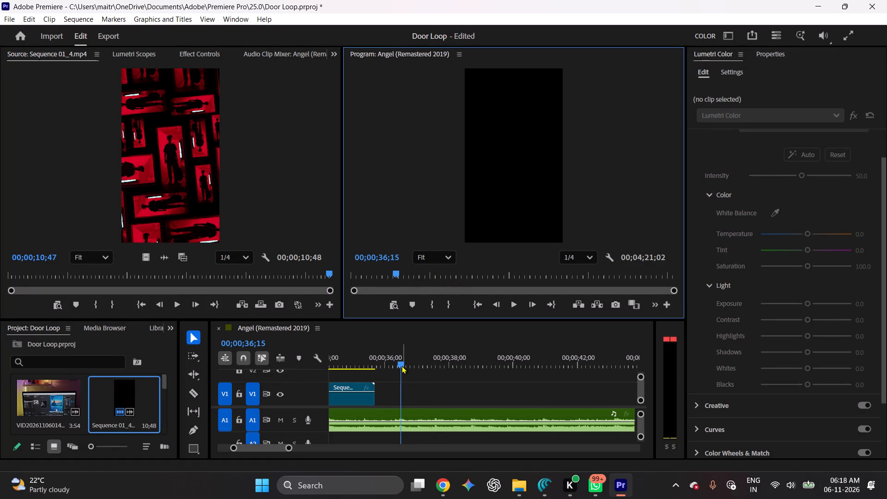
# Split the Angel audio on A1 at the end of the last V1 clip, 00;00;35;21, and delete the portion after it.
pyautogui.moveTo(402, 365); pyautogui.dragTo(379, 364)
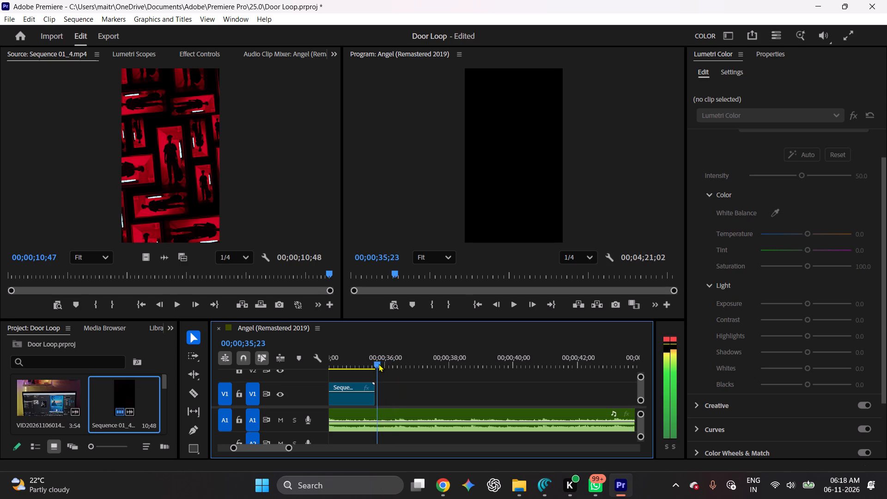
pyautogui.moveTo(379, 364); pyautogui.dragTo(374, 364)
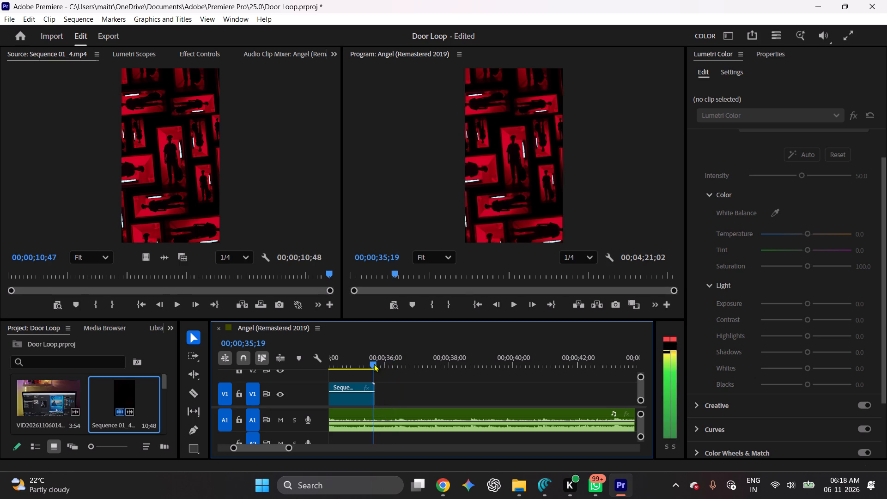
pyautogui.moveTo(374, 364); pyautogui.dragTo(375, 364)
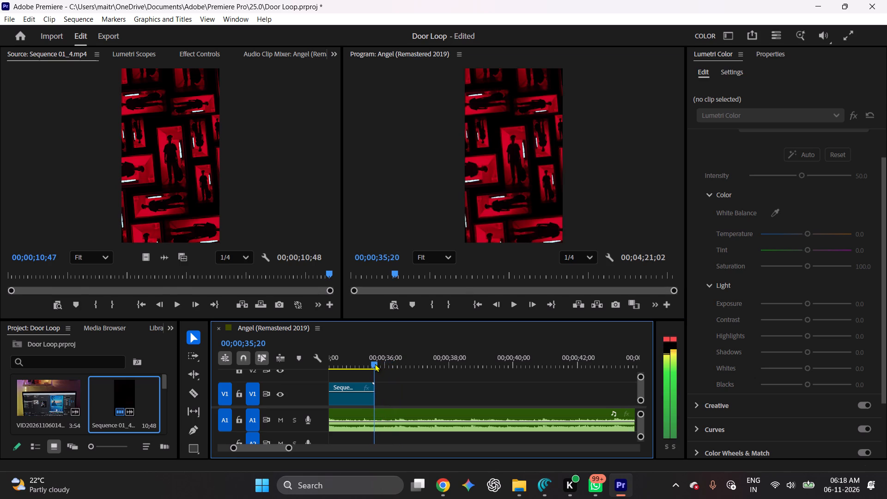
pyautogui.moveTo(375, 364); pyautogui.dragTo(377, 364)
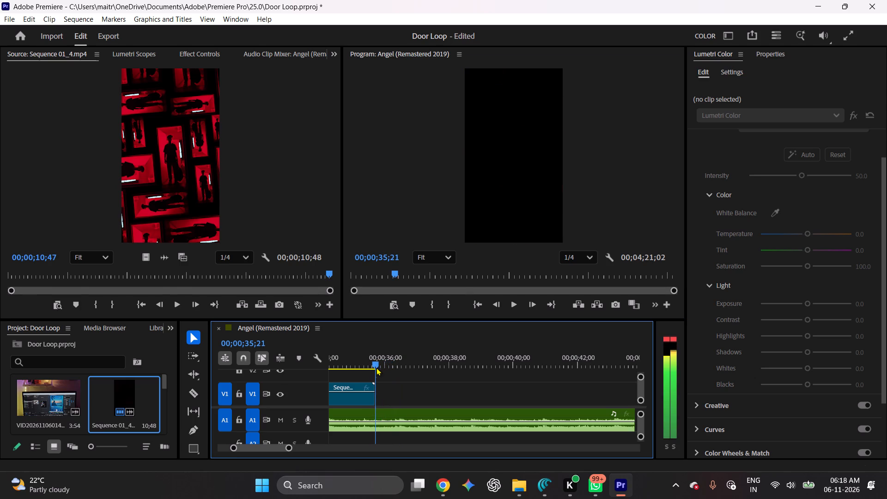
pyautogui.click(354, 389)
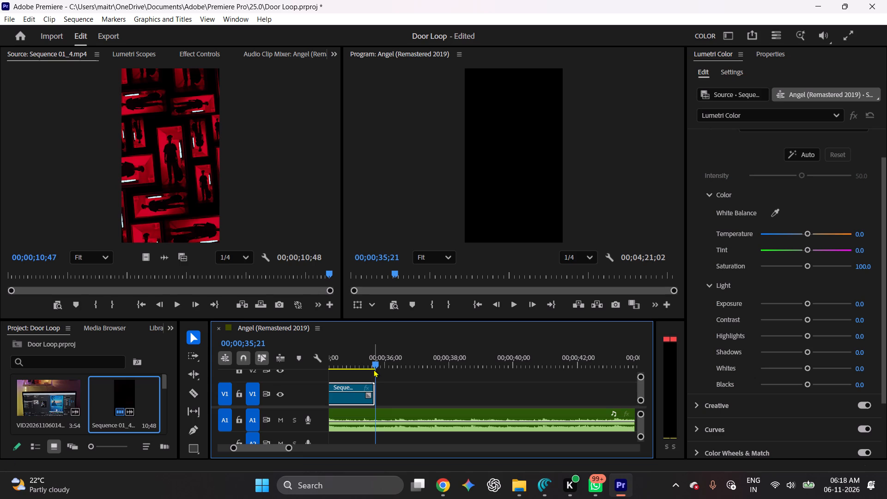
pyautogui.moveTo(374, 367); pyautogui.dragTo(351, 371)
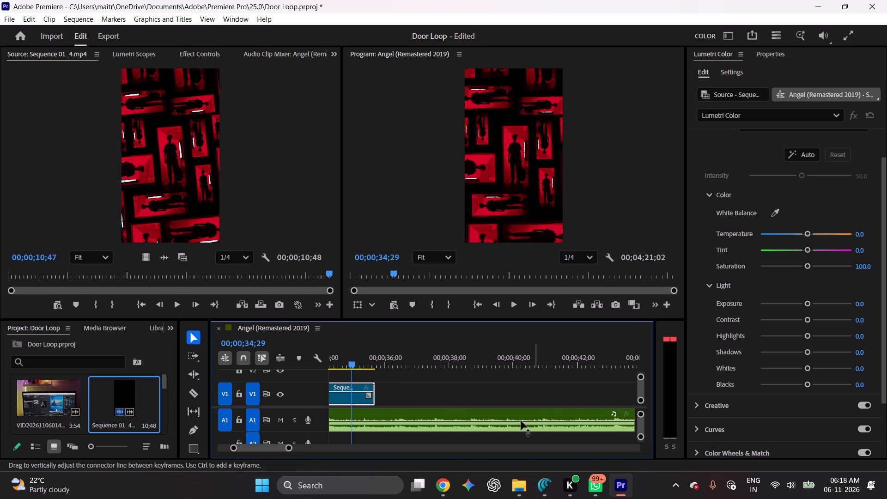
pyautogui.click(476, 413)
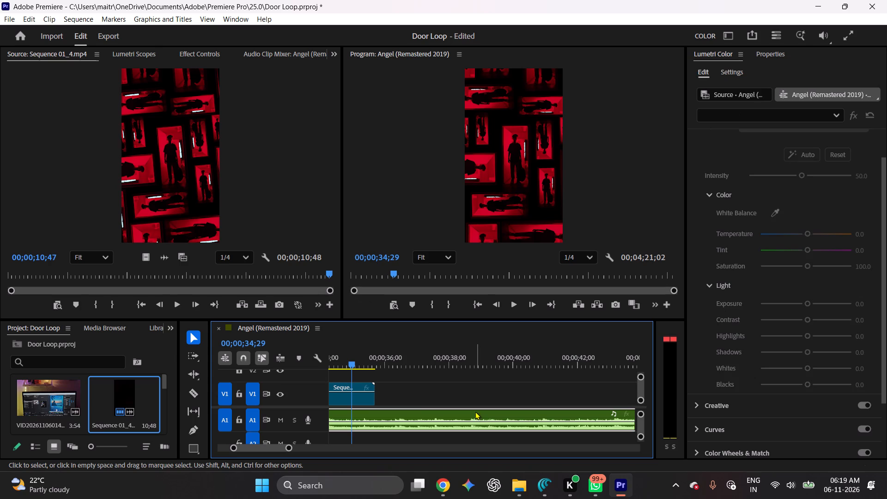
pyautogui.moveTo(346, 361); pyautogui.dragTo(358, 362)
pyautogui.moveTo(456, 367); pyautogui.dragTo(466, 369)
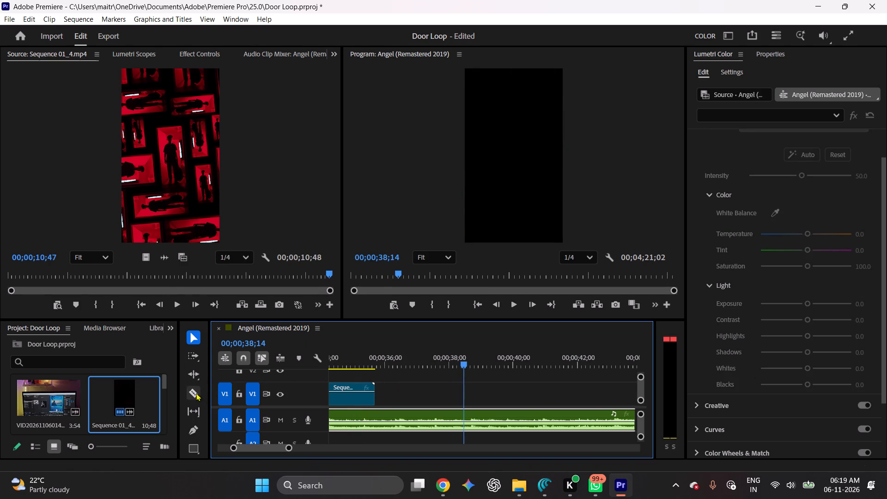
pyautogui.click(196, 393)
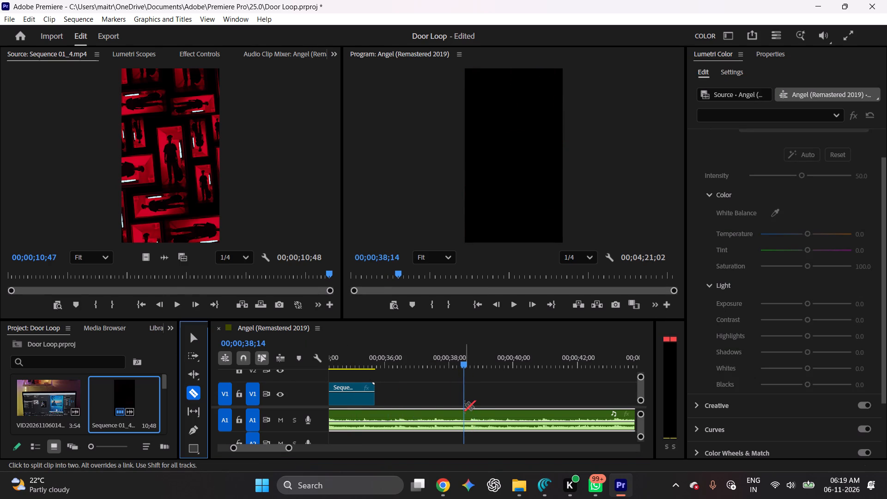
pyautogui.click(376, 412)
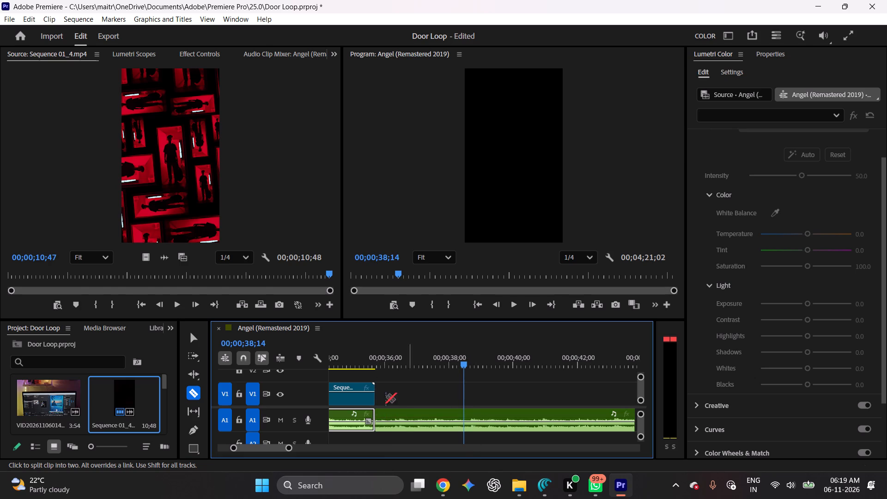
pyautogui.click(191, 334)
pyautogui.click(412, 411)
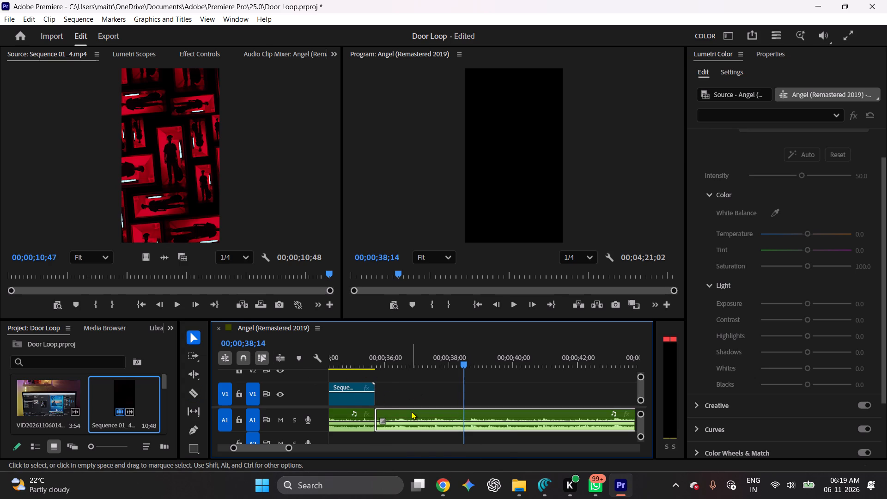
pyautogui.press('Delete')
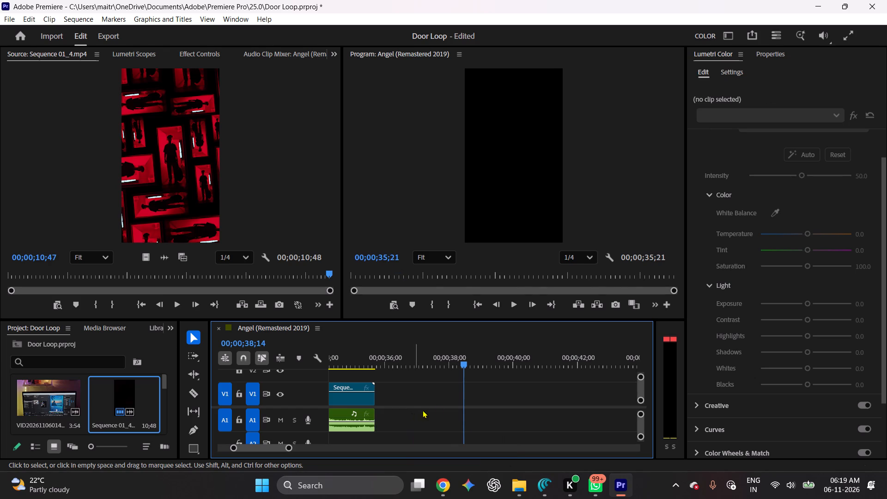
# Select all V1 and A1 clips from VID20261106011338.mp4 onward and move them together to 00;00;00;00, closing the opening gap.
pyautogui.moveTo(462, 364); pyautogui.dragTo(277, 403)
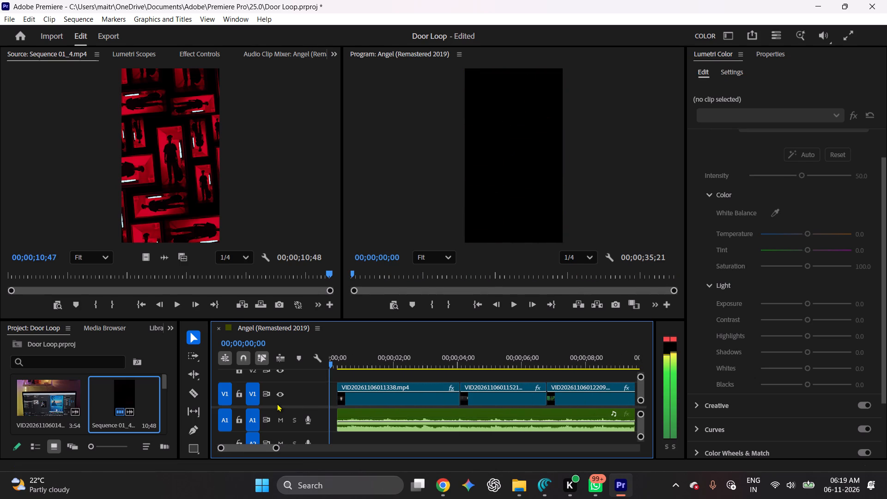
pyautogui.moveTo(277, 403); pyautogui.dragTo(308, 404)
pyautogui.moveTo(308, 404); pyautogui.dragTo(329, 401)
pyautogui.moveTo(329, 401); pyautogui.dragTo(334, 401)
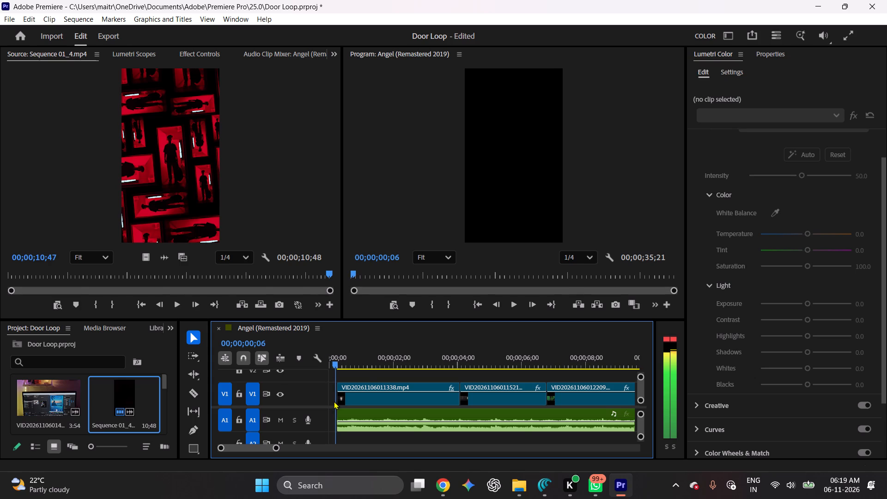
pyautogui.moveTo(334, 401); pyautogui.dragTo(337, 401)
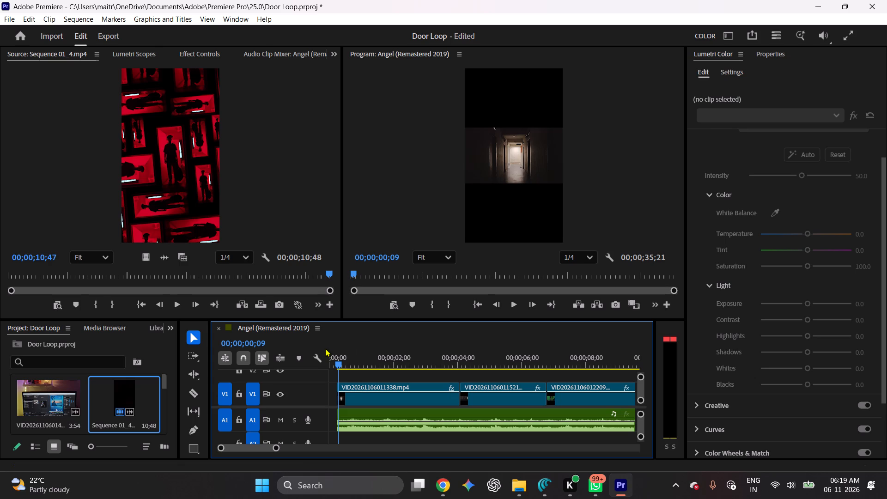
pyautogui.click(338, 362)
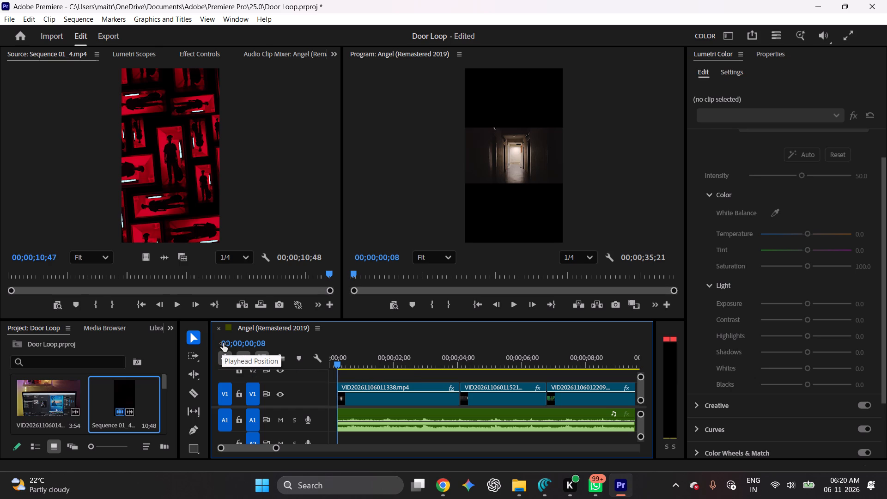
pyautogui.click(194, 359)
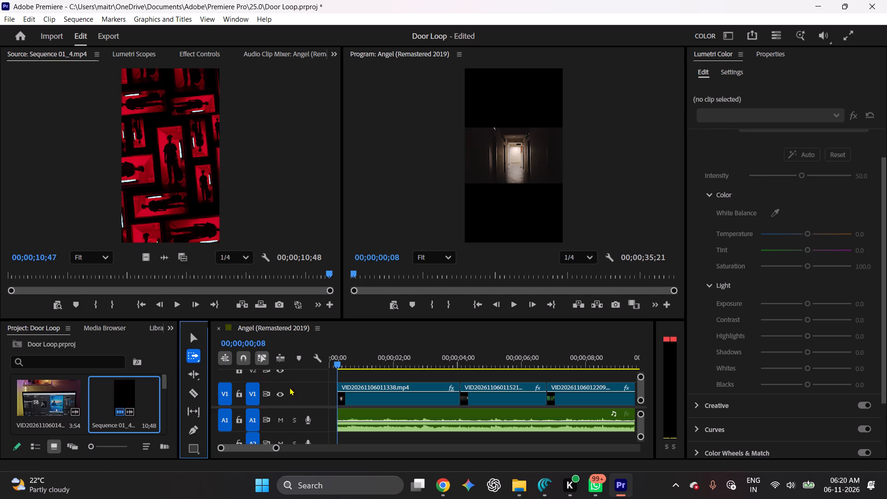
pyautogui.click(345, 393)
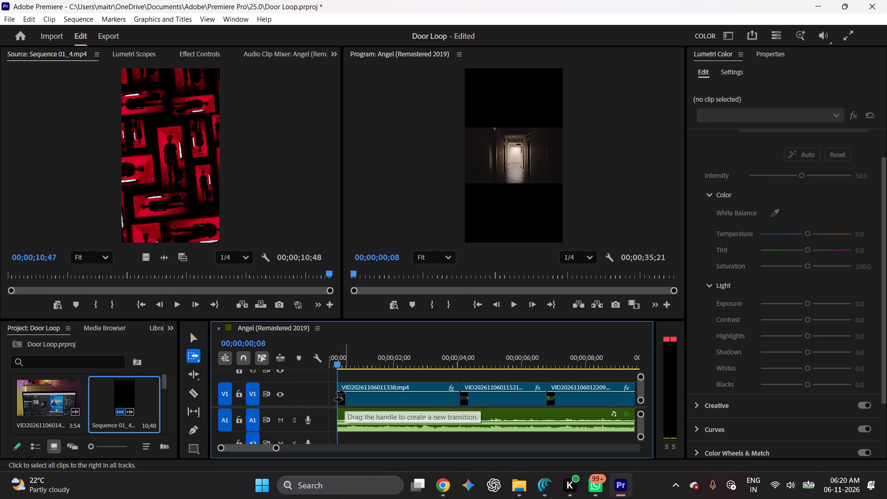
pyautogui.click(345, 393)
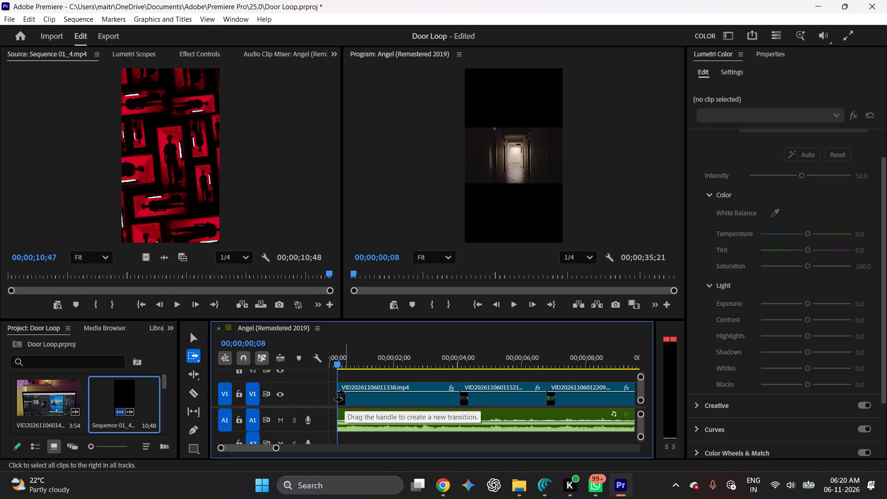
pyautogui.click(351, 392)
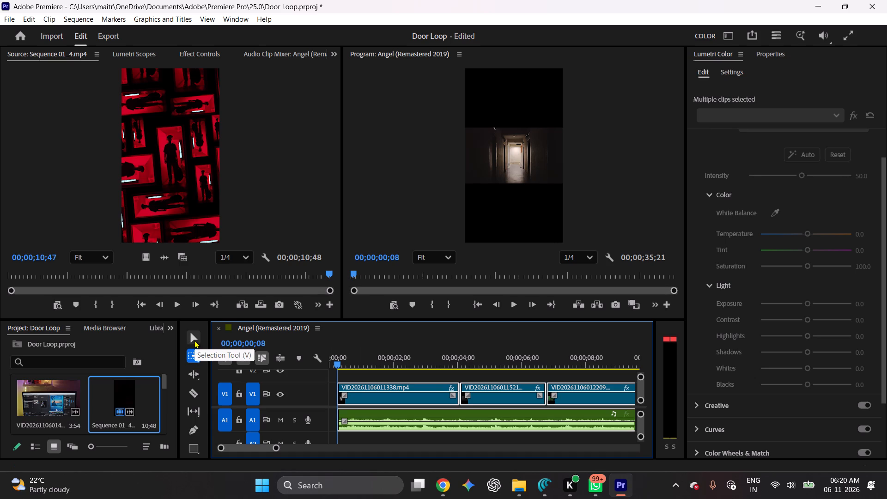
pyautogui.press('v')
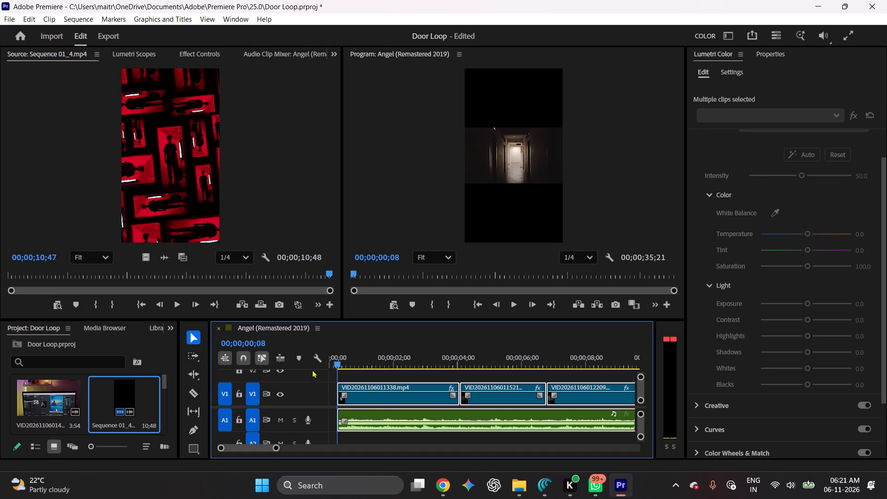
pyautogui.moveTo(365, 385); pyautogui.dragTo(358, 387)
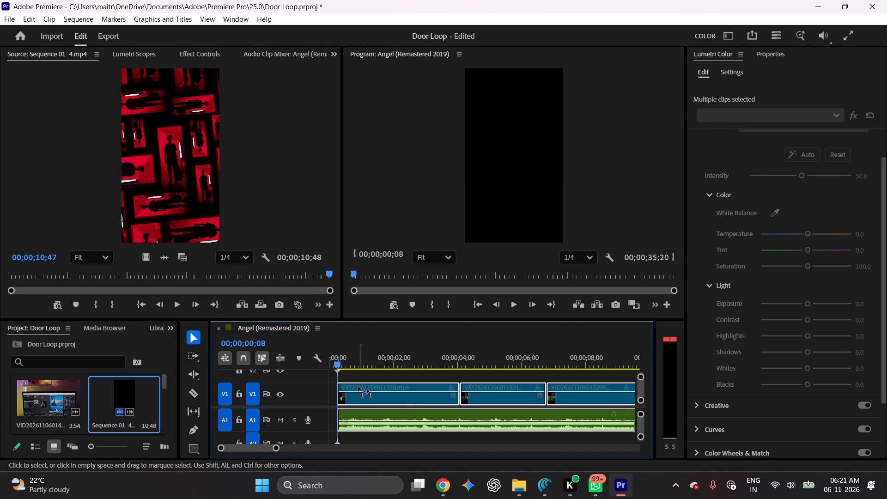
pyautogui.moveTo(358, 387); pyautogui.dragTo(361, 388)
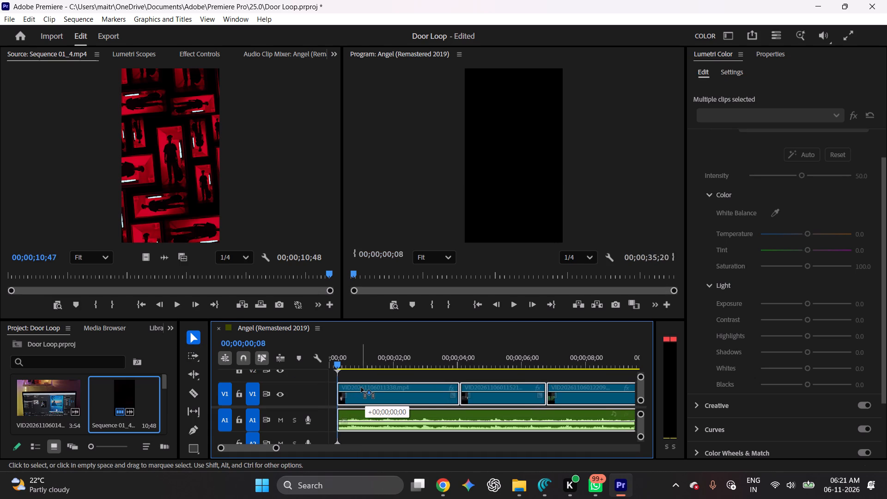
pyautogui.moveTo(361, 388); pyautogui.dragTo(359, 388)
pyautogui.moveTo(359, 388); pyautogui.dragTo(355, 387)
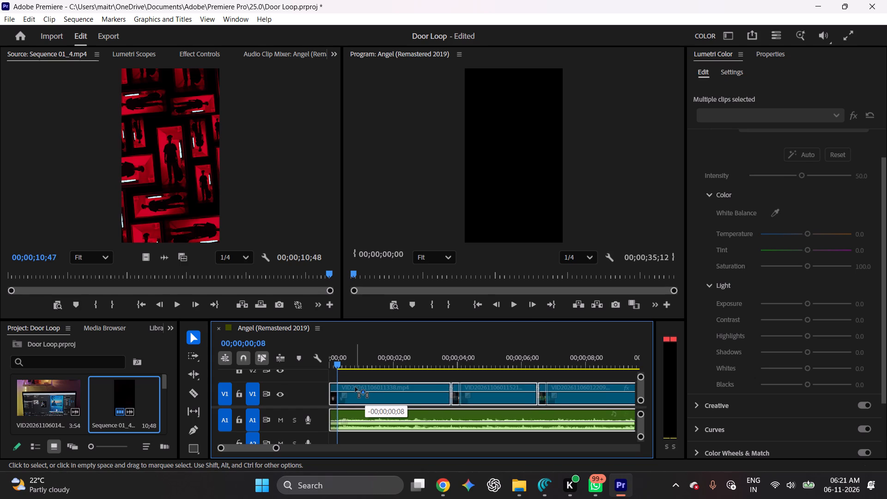
pyautogui.moveTo(355, 387); pyautogui.dragTo(351, 387)
# Scrub the shifted sequence from the start to about 00;00;12;05 to check the opening clips against the music.
pyautogui.moveTo(337, 368); pyautogui.dragTo(316, 369)
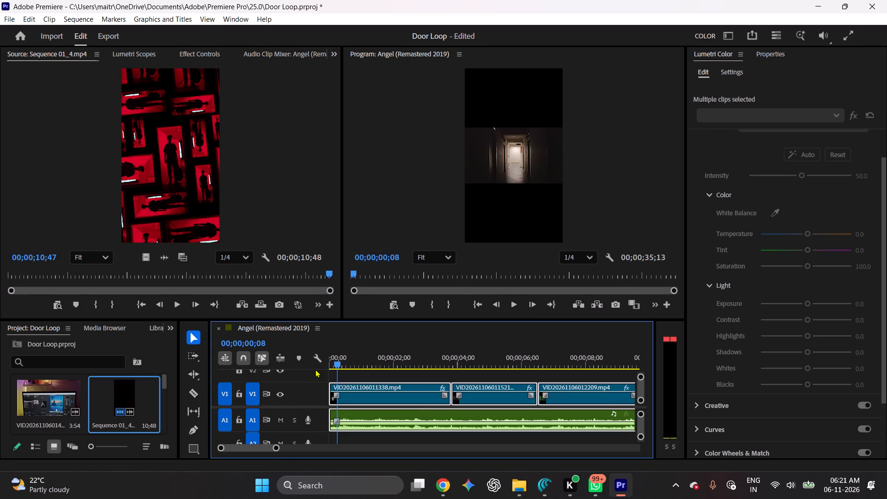
pyautogui.moveTo(316, 369); pyautogui.dragTo(312, 370)
pyautogui.moveTo(336, 360); pyautogui.dragTo(321, 367)
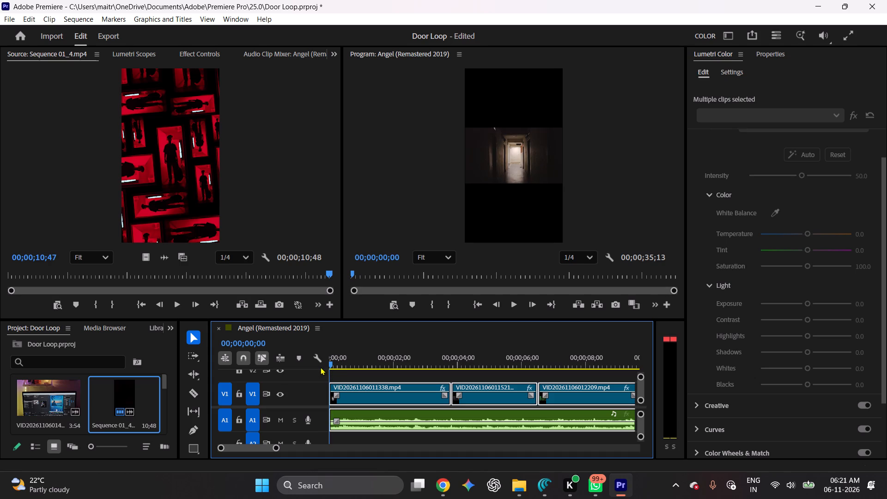
pyautogui.moveTo(321, 367); pyautogui.dragTo(360, 367)
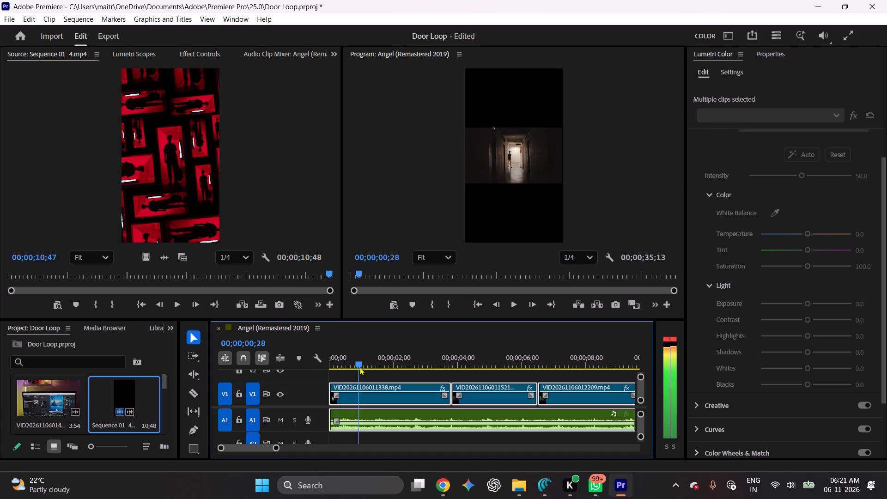
pyautogui.moveTo(360, 367); pyautogui.dragTo(536, 362)
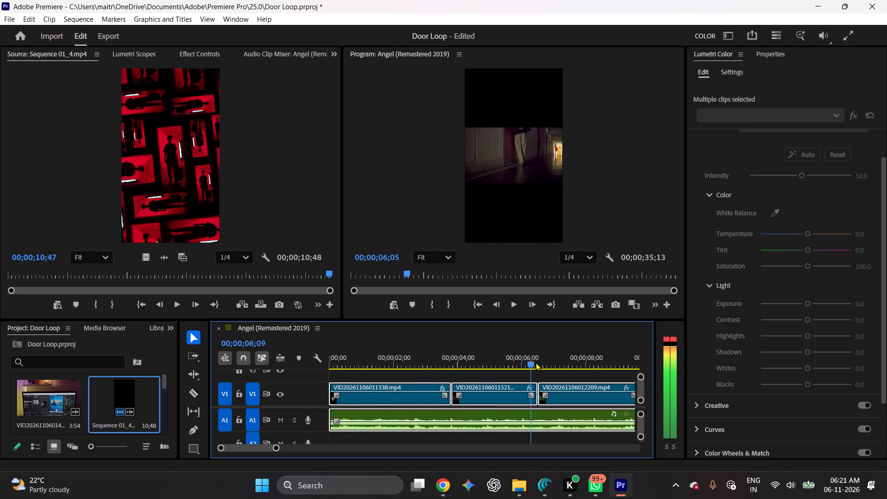
pyautogui.moveTo(536, 362); pyautogui.dragTo(640, 358)
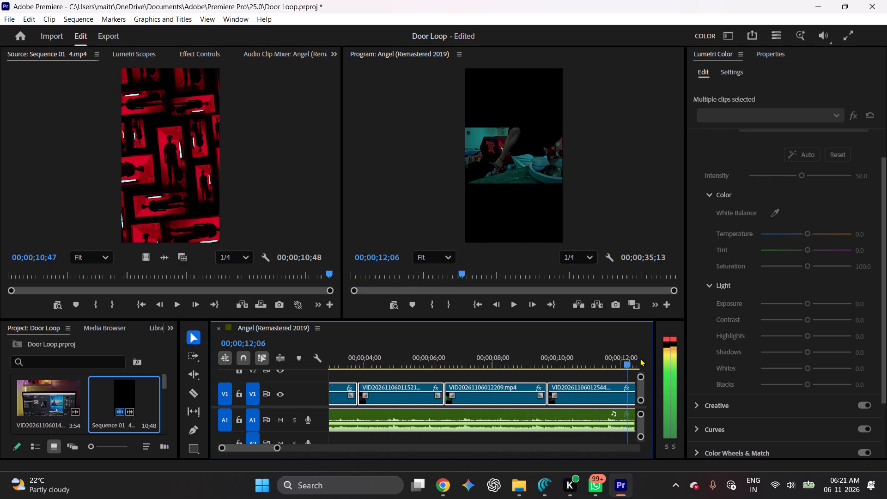
pyautogui.moveTo(640, 358); pyautogui.dragTo(549, 360)
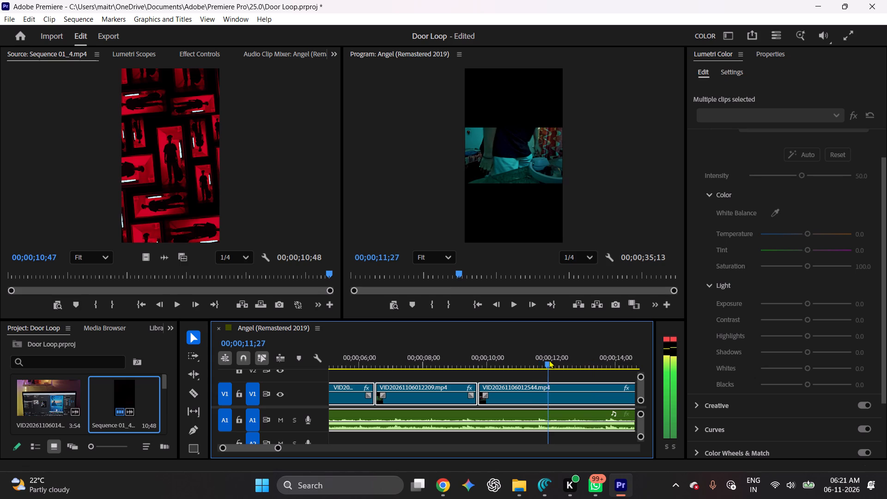
pyautogui.moveTo(549, 360); pyautogui.dragTo(557, 363)
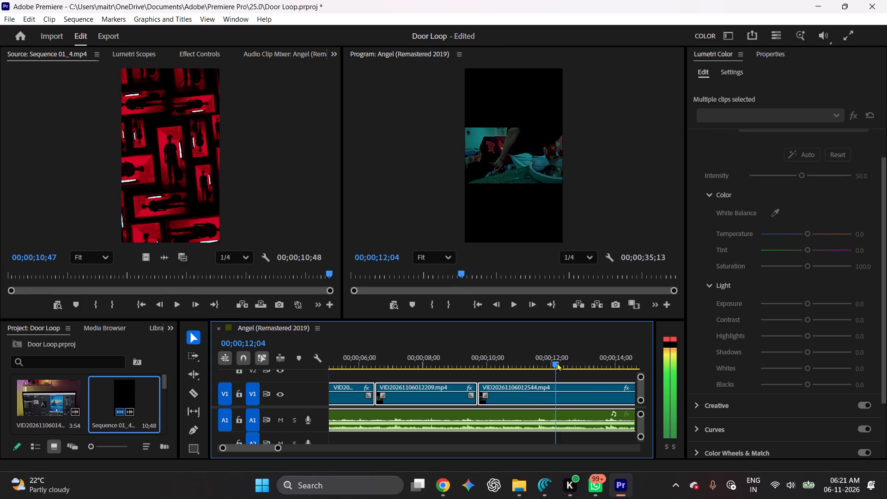
pyautogui.moveTo(557, 363); pyautogui.dragTo(558, 365)
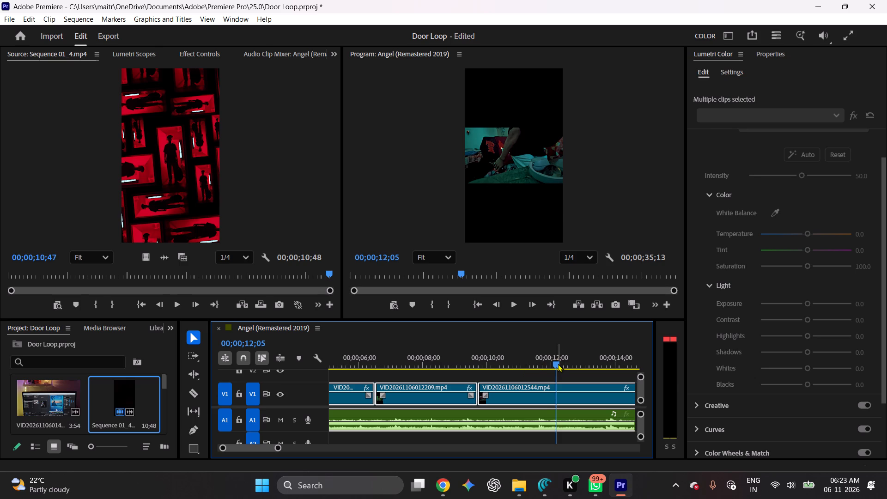
# Scrub back to 00;00;10;11 and examine the V1 and A1 clip arrangement through Sequence 01_4.mp4, returning to the opening clips.
pyautogui.moveTo(558, 364); pyautogui.dragTo(501, 371)
pyautogui.click(534, 336)
pyautogui.click(534, 336)
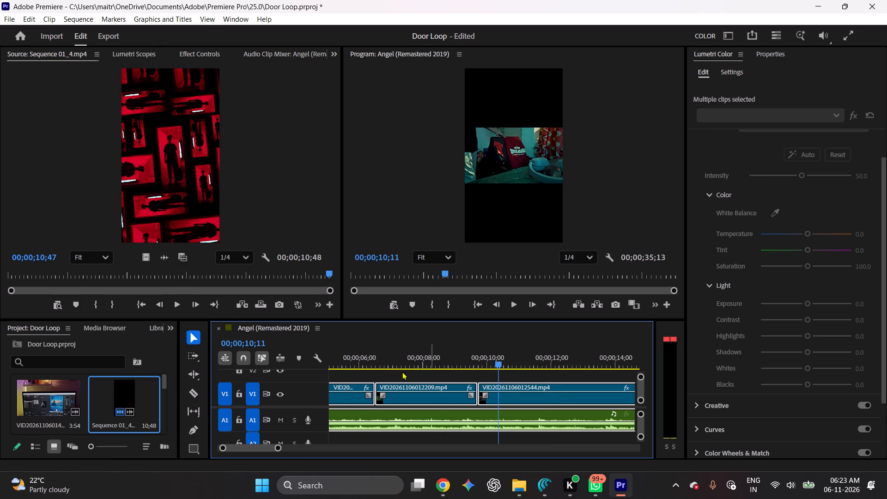
pyautogui.click(543, 447)
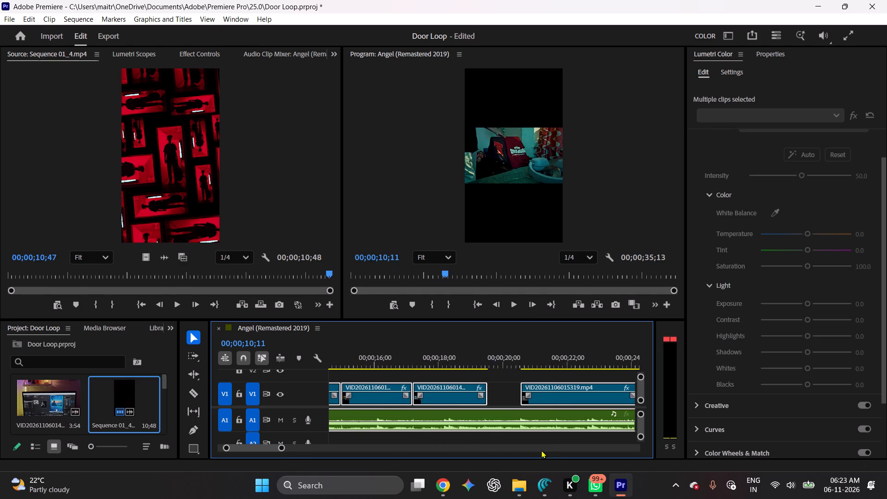
pyautogui.click(538, 445)
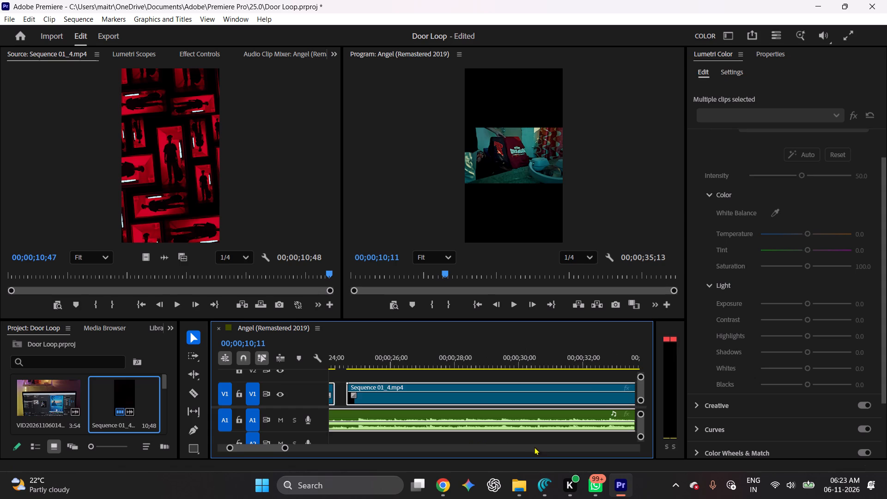
pyautogui.click(534, 448)
pyautogui.doubleClick(530, 450)
pyautogui.moveTo(279, 450); pyautogui.dragTo(250, 456)
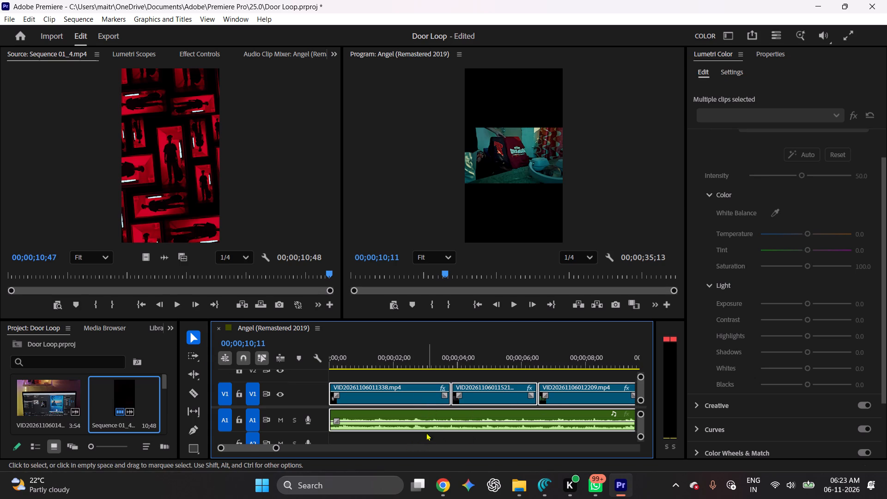
# Deselect all the V1 and A1 clips in the Angel (Remastered 2019) sequence.
pyautogui.click(426, 418)
pyautogui.click(425, 420)
pyautogui.click(419, 400)
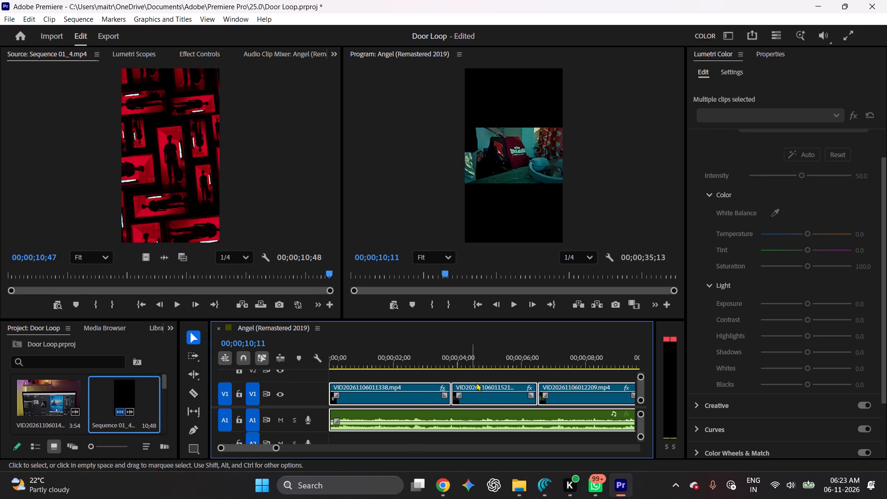
pyautogui.click(485, 381)
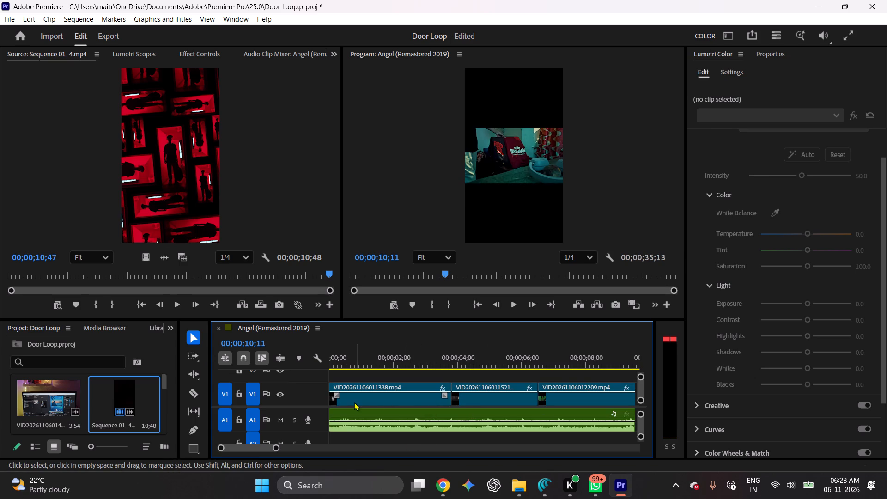
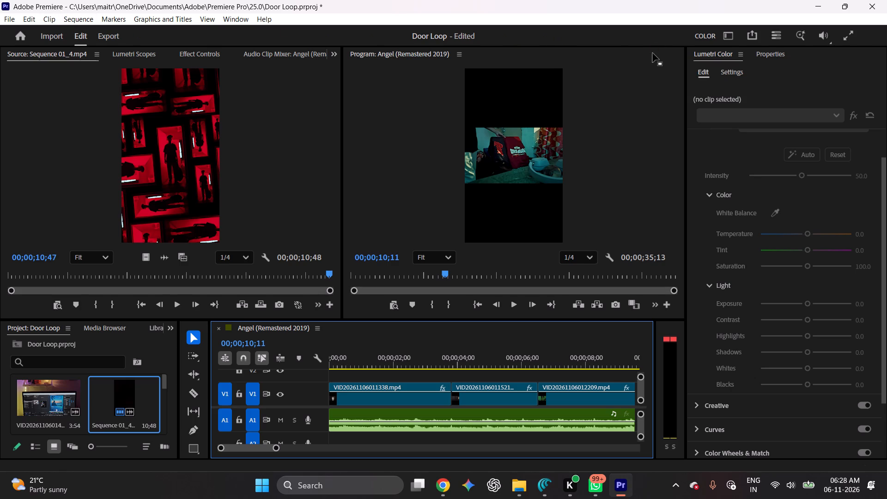
# Open the full export settings for the Angel (Remastered 2019) sequence.
pyautogui.click(757, 30)
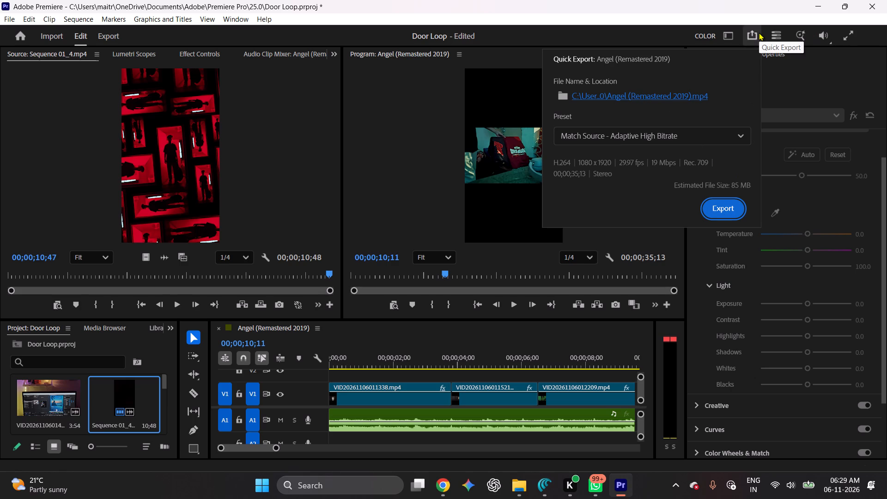
pyautogui.click(606, 37)
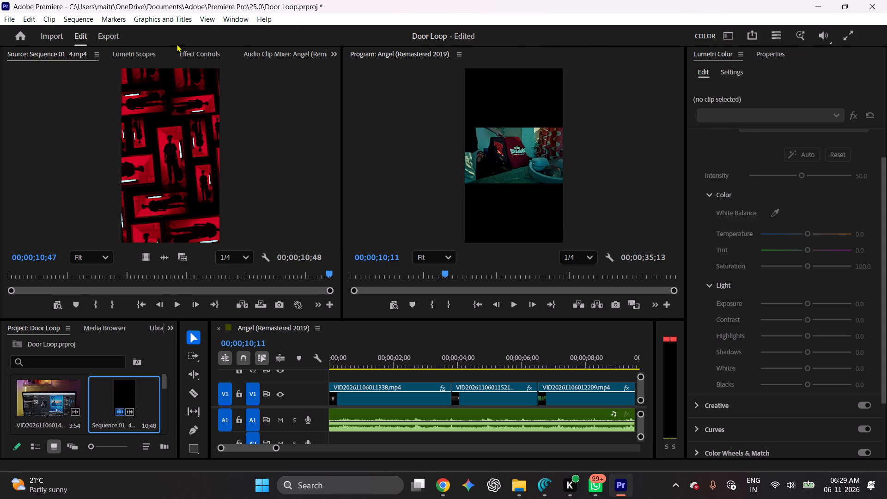
pyautogui.click(105, 38)
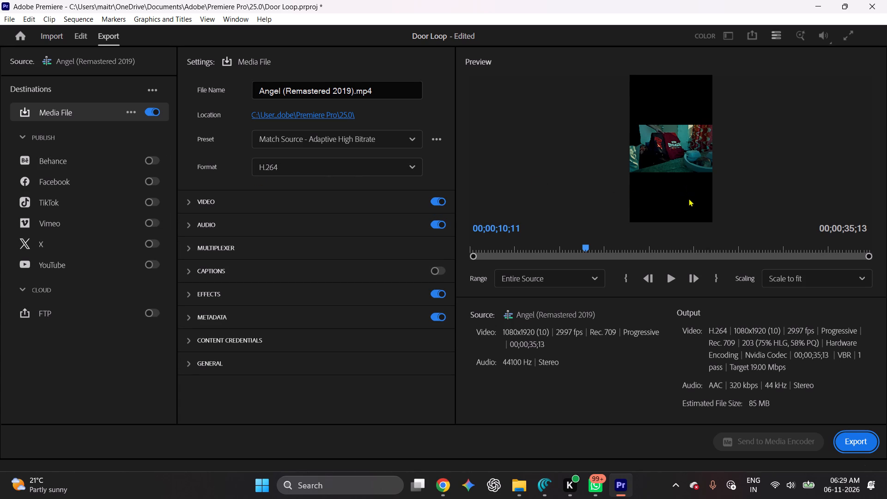
# Scrub the export preview back to 00;00;00;00 and play the opening up to about 00;00;04;01.
pyautogui.moveTo(584, 245); pyautogui.dragTo(505, 255)
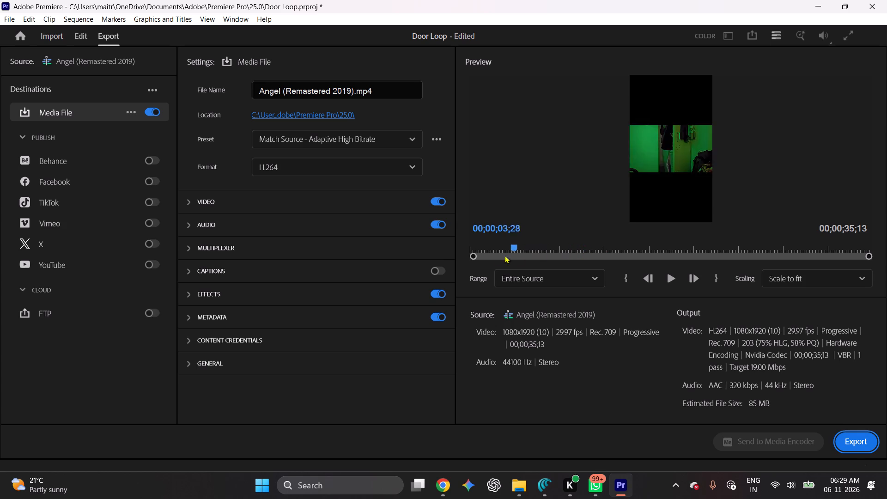
pyautogui.moveTo(505, 255); pyautogui.dragTo(559, 265)
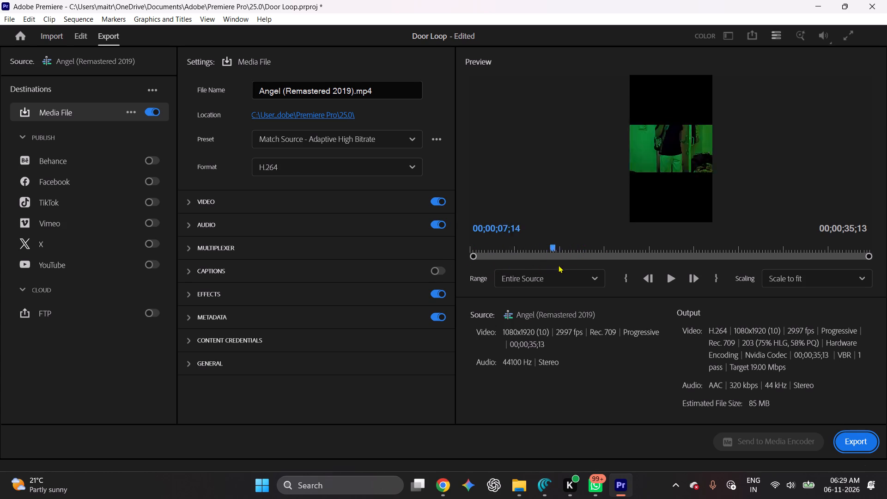
pyautogui.moveTo(559, 265); pyautogui.dragTo(388, 268)
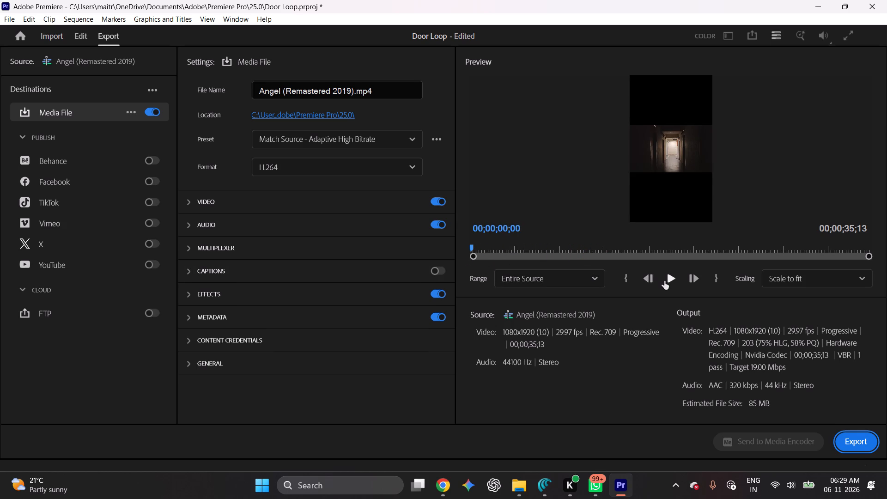
pyautogui.click(664, 281)
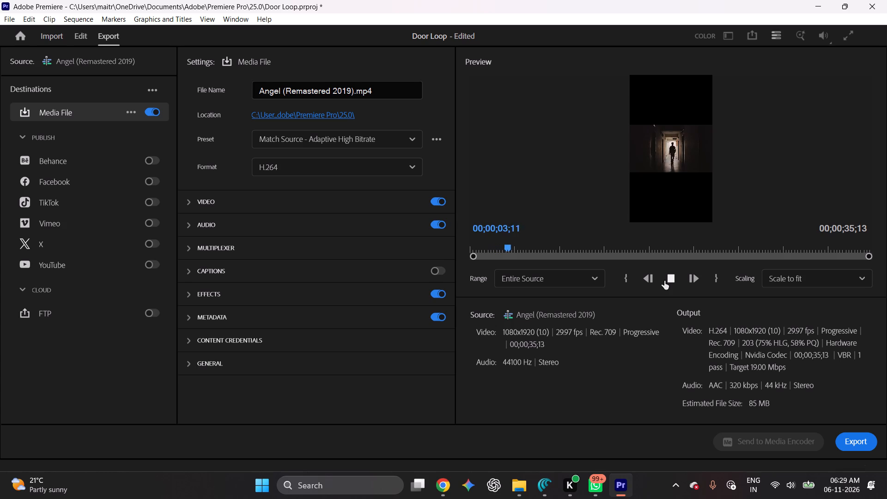
pyautogui.click(664, 281)
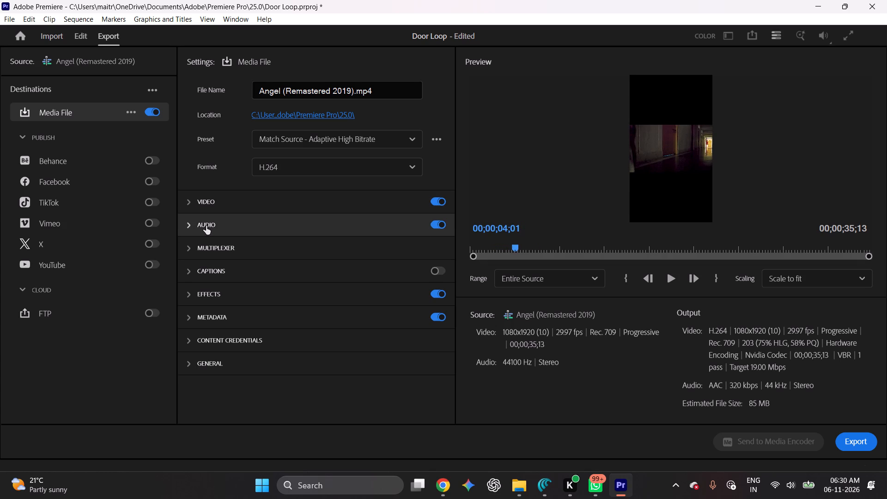
# In the export's additional video settings, enable Render at Maximum Depth and Use Maximum Render Quality.
pyautogui.click(196, 205)
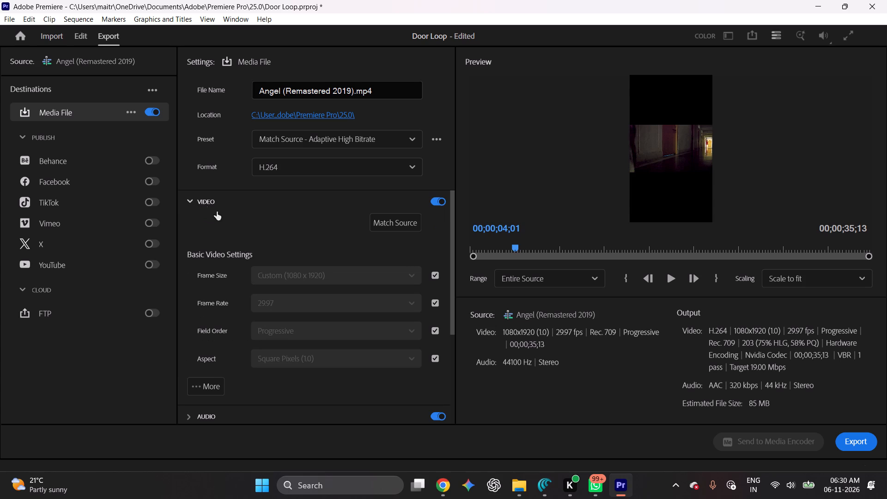
pyautogui.scroll(-2, 310, 331)
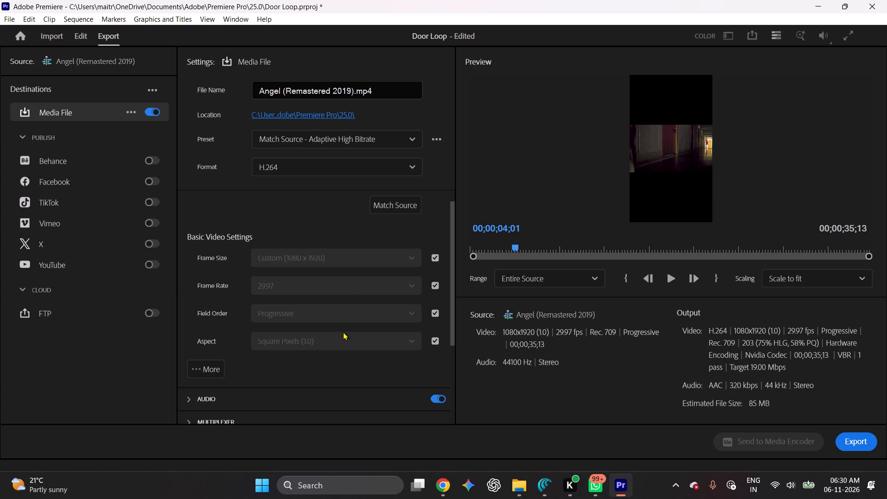
pyautogui.scroll(-6, 337, 326)
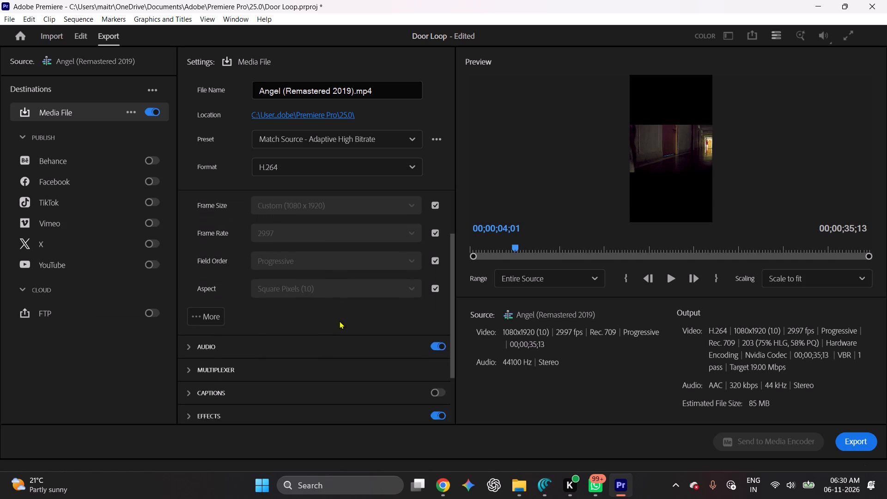
pyautogui.scroll(-17, 340, 321)
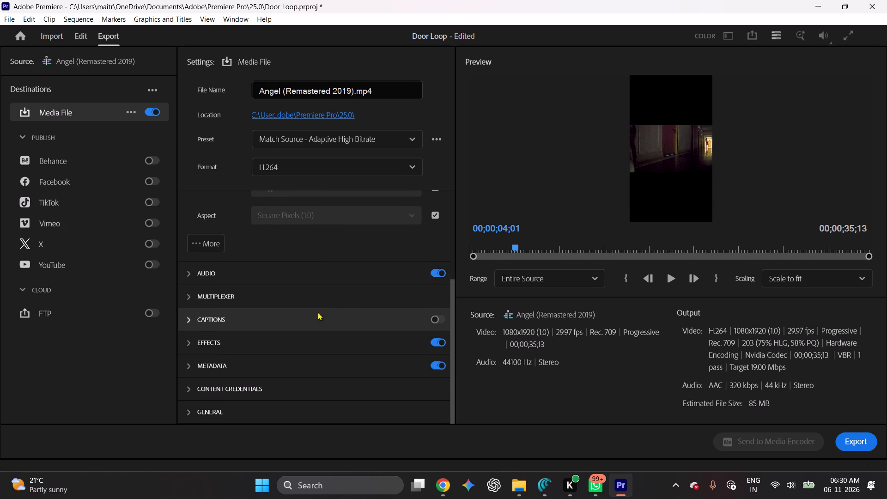
pyautogui.click(202, 242)
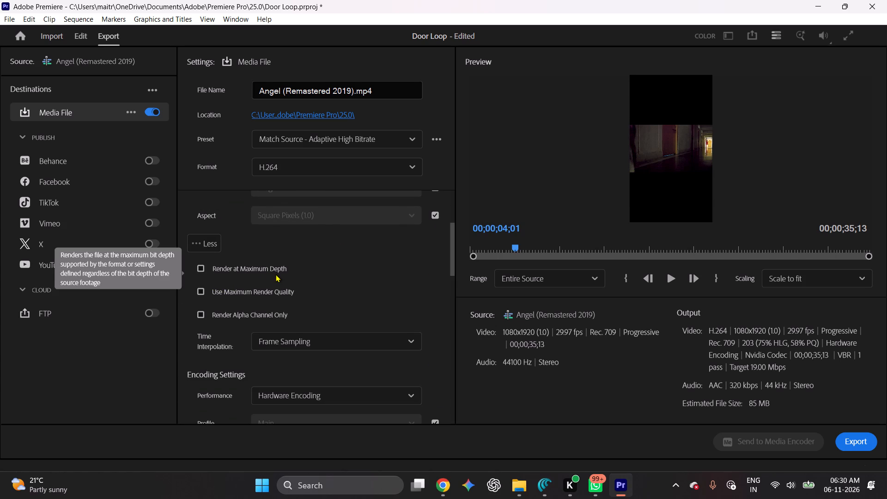
pyautogui.click(201, 268)
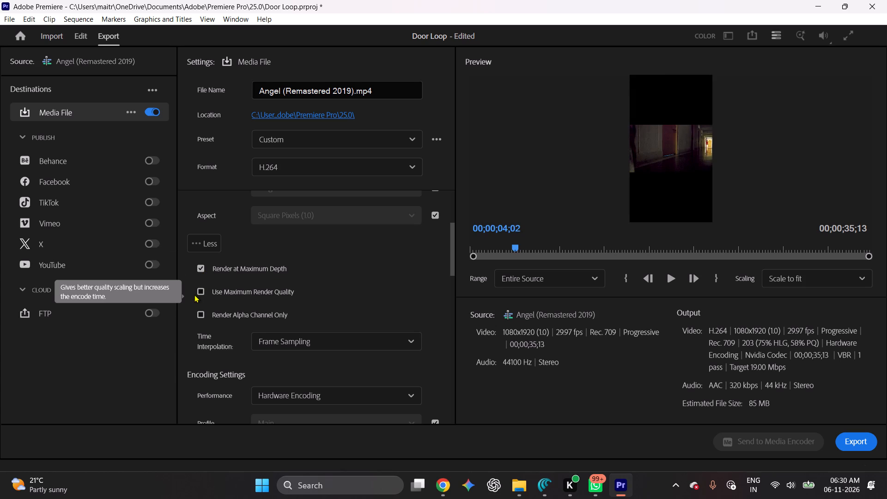
pyautogui.click(200, 289)
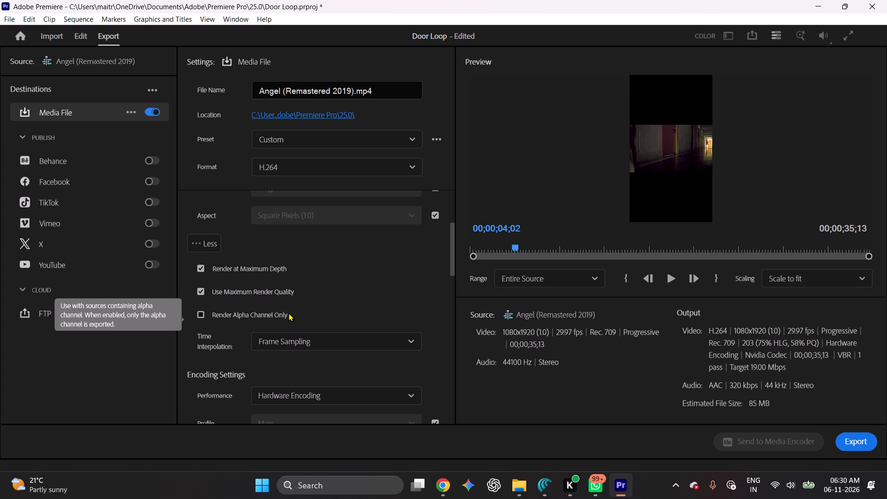
# Check the remaining encoding settings and export the entire sequence as the H.264 file Angel (Remastered 2019).mp4.
pyautogui.scroll(-4, 290, 313)
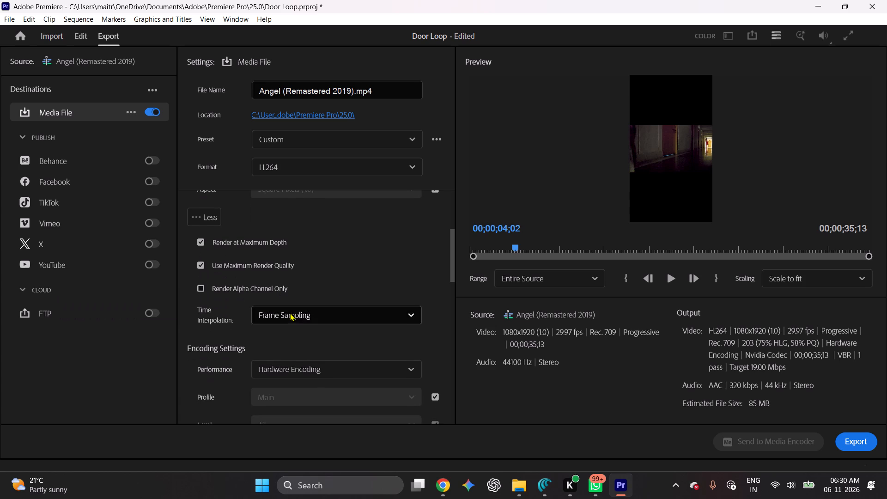
pyautogui.scroll(-16, 292, 312)
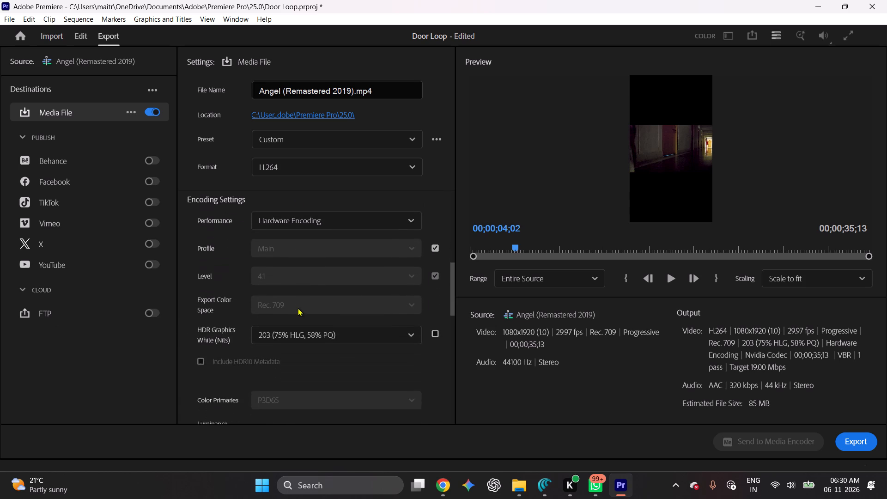
pyautogui.scroll(-7, 298, 308)
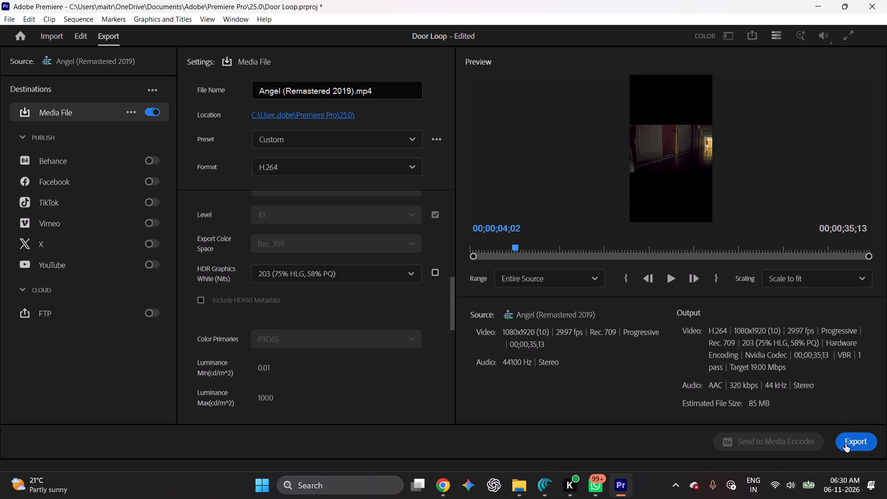
pyautogui.click(849, 440)
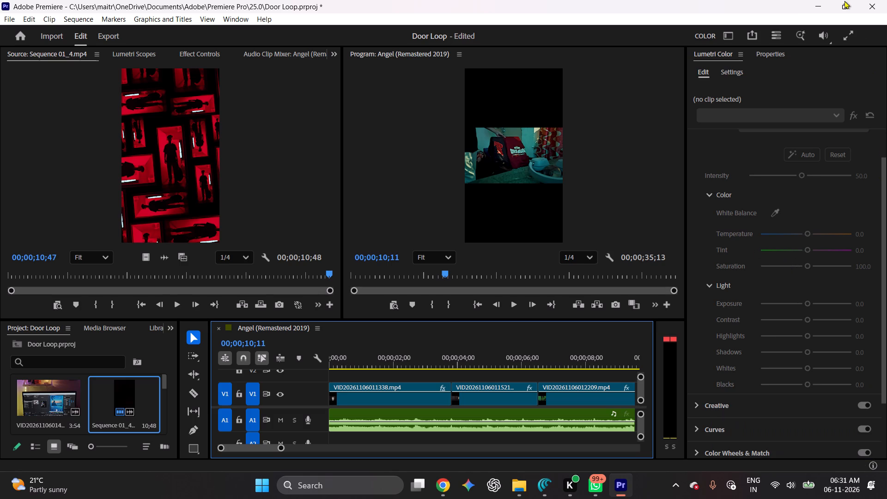
# Reopen the export settings in Premiere to check which folder the exported file is saved in.
pyautogui.click(815, 0)
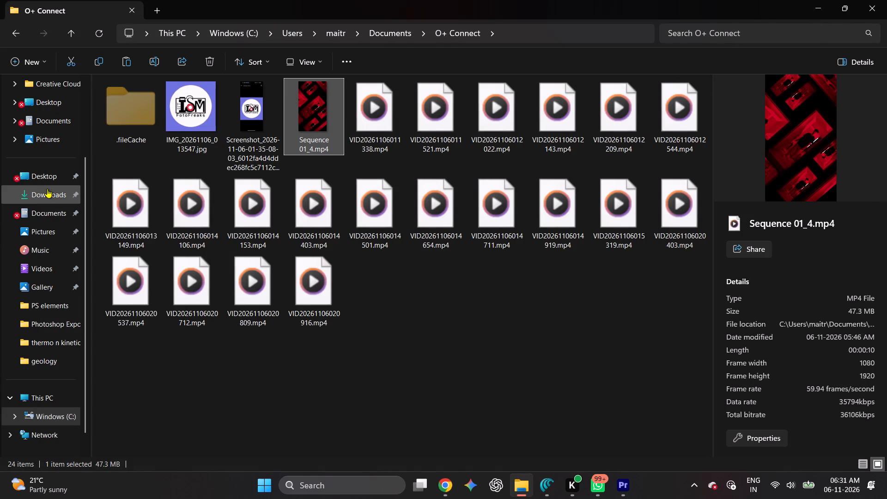
pyautogui.click(626, 488)
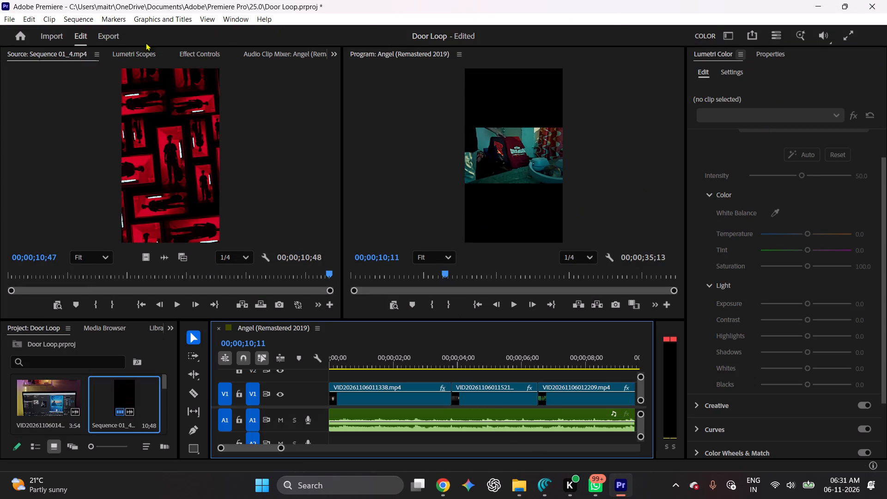
pyautogui.click(109, 41)
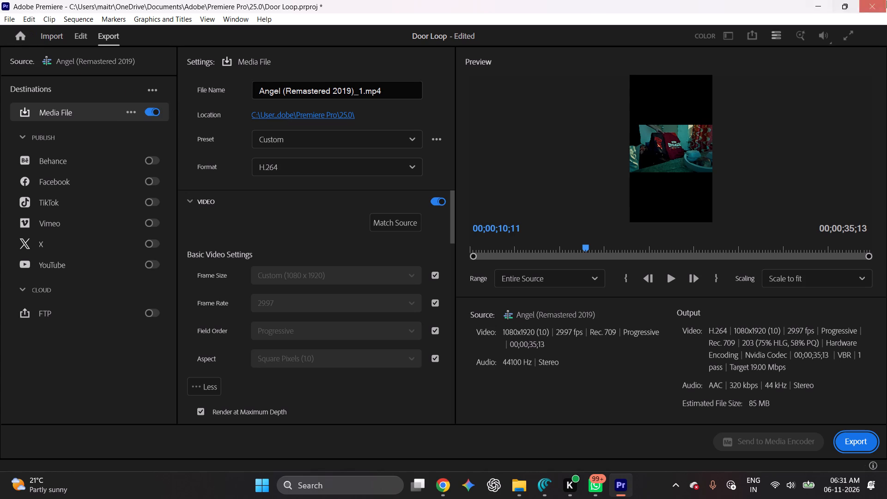
# Switch to File Explorer and browse to the Documents > Adobe > Premiere Pro > 25.0 folder holding the export.
pyautogui.click(823, 0)
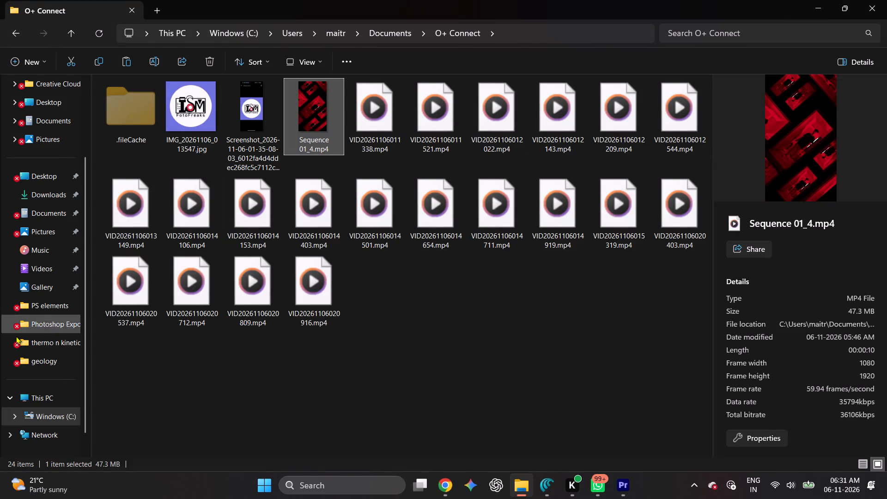
pyautogui.doubleClick(49, 214)
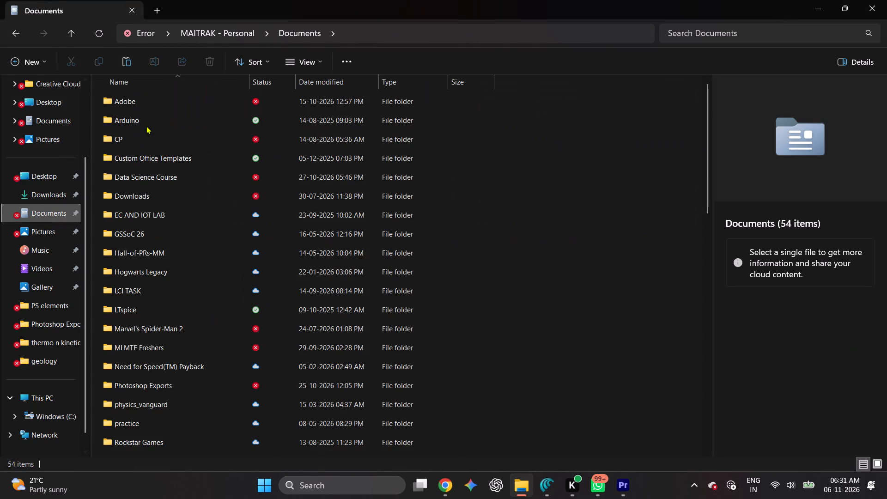
pyautogui.doubleClick(149, 102)
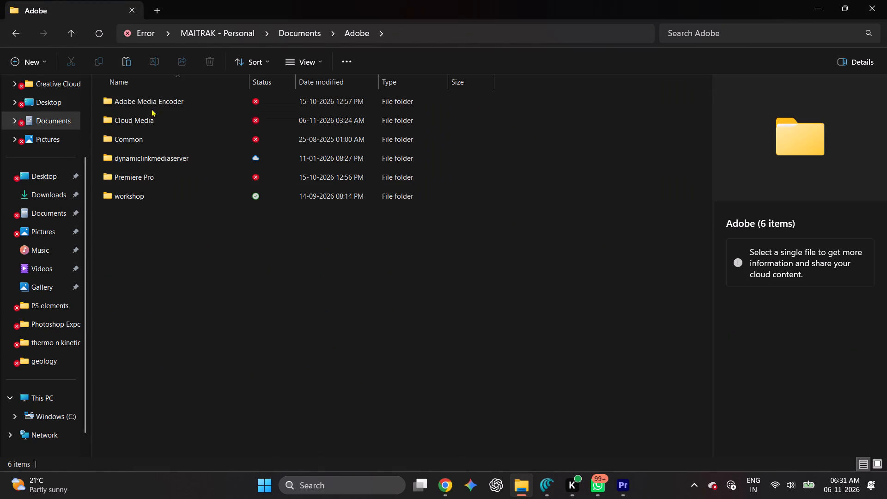
pyautogui.doubleClick(146, 180)
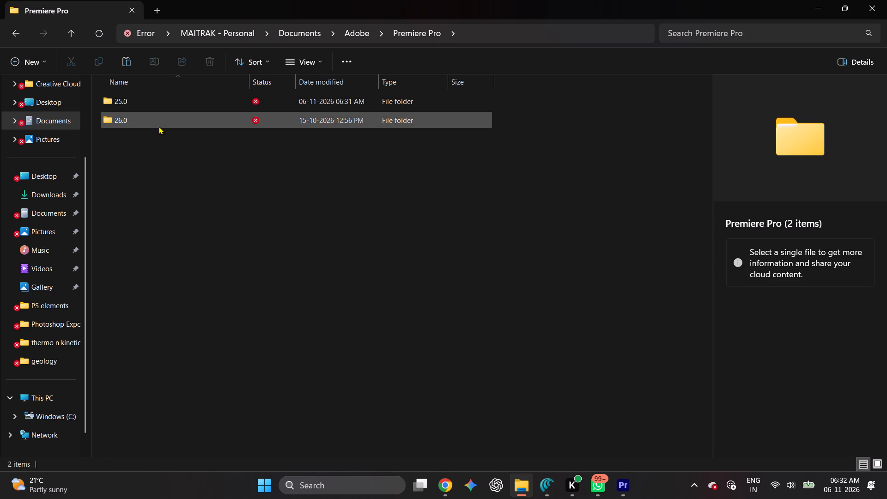
pyautogui.doubleClick(191, 105)
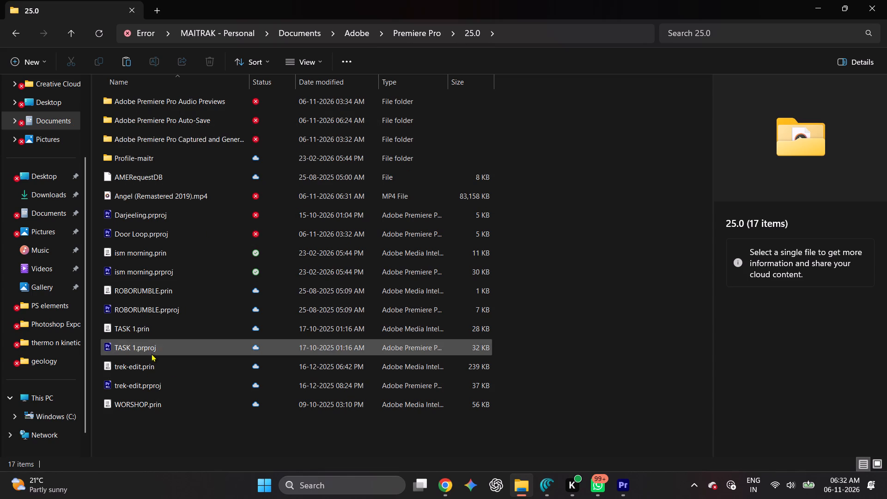
pyautogui.doubleClick(141, 234)
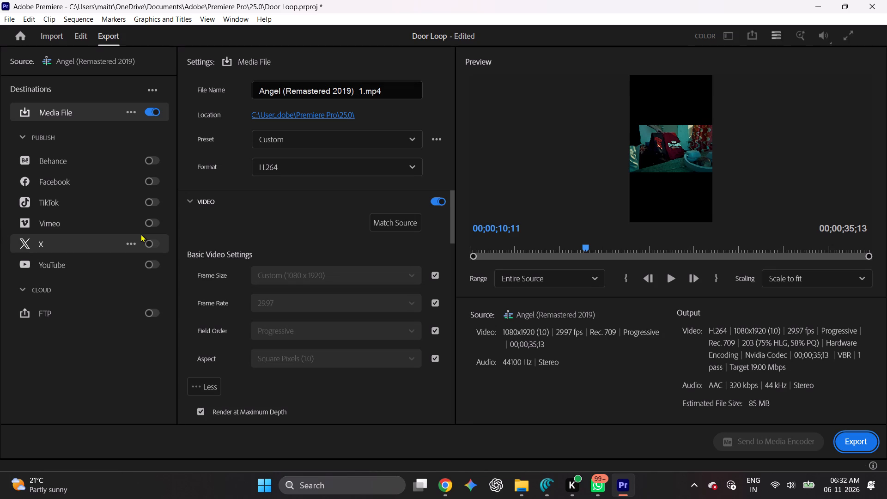
pyautogui.click(817, 0)
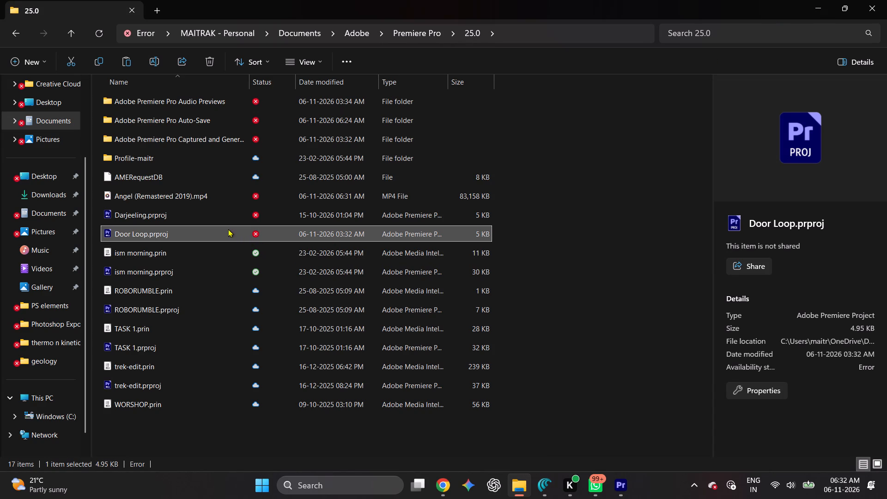
# Play the exported Angel (Remastered 2019).mp4 in Media Player from the start to about 0:27, and minimise the player and File Explorer.
pyautogui.click(211, 199)
pyautogui.click(211, 199)
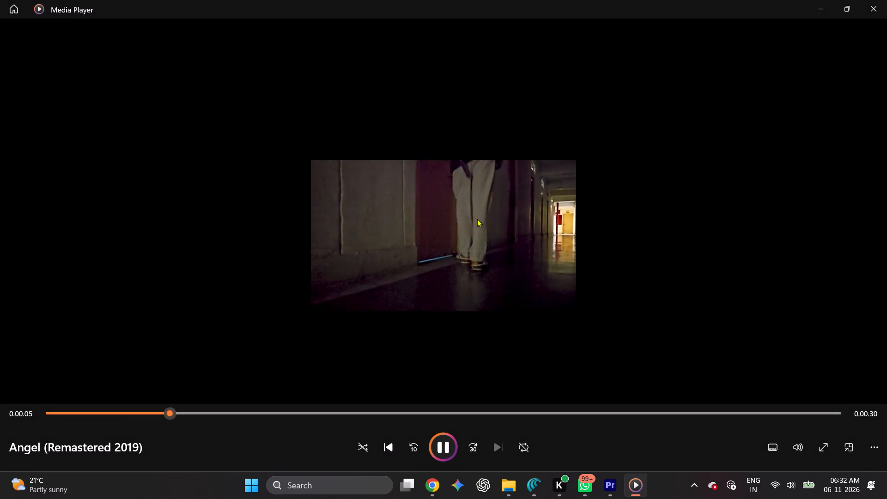
pyautogui.moveTo(188, 415); pyautogui.dragTo(0, 433)
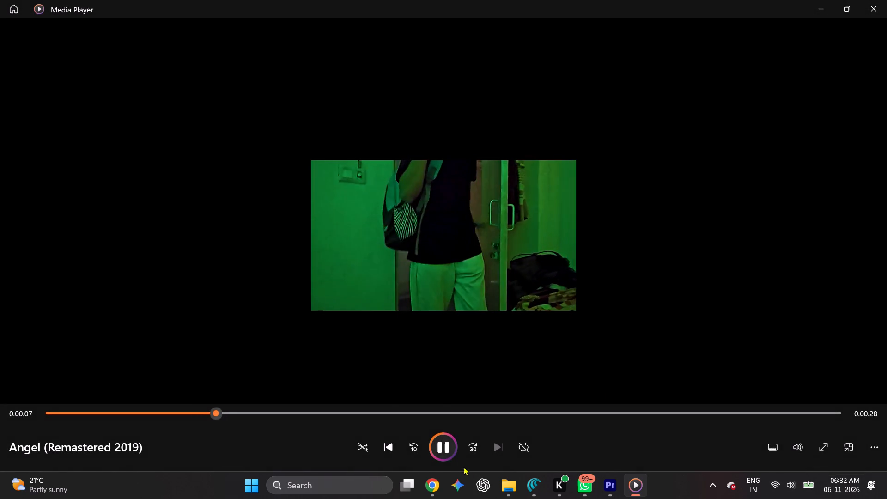
pyautogui.click(446, 455)
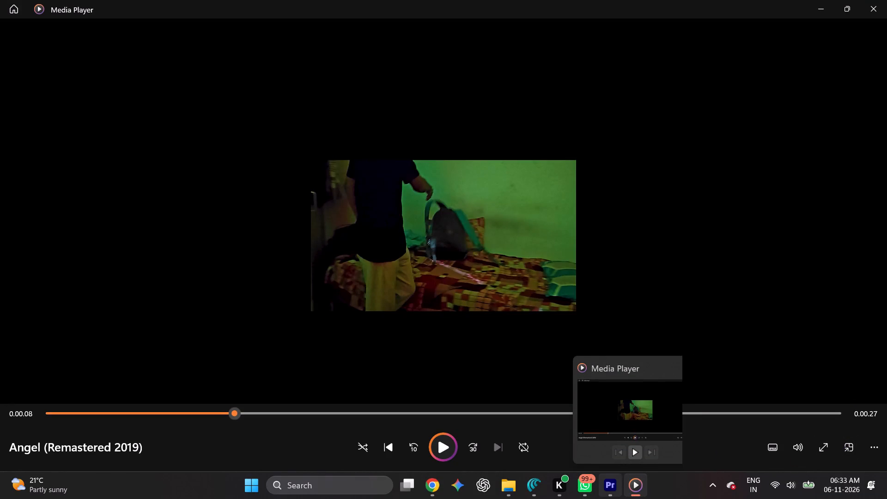
pyautogui.click(446, 450)
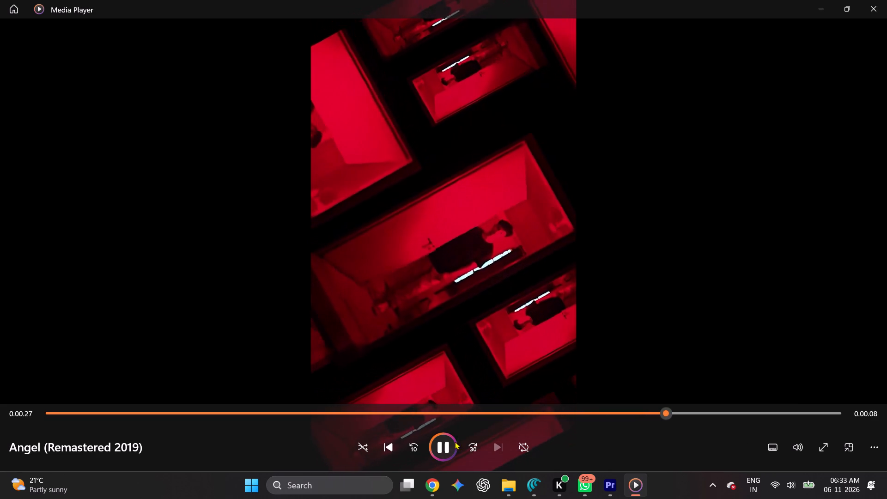
pyautogui.click(446, 446)
pyautogui.click(819, 4)
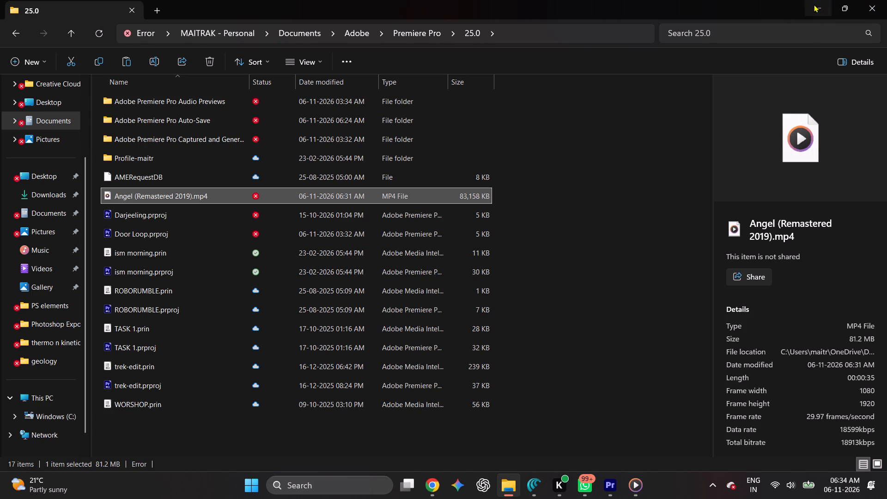
pyautogui.click(818, 4)
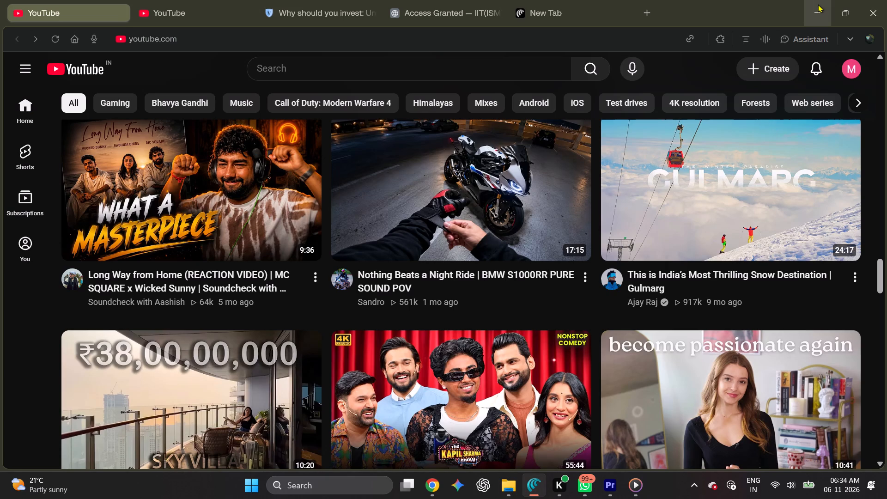